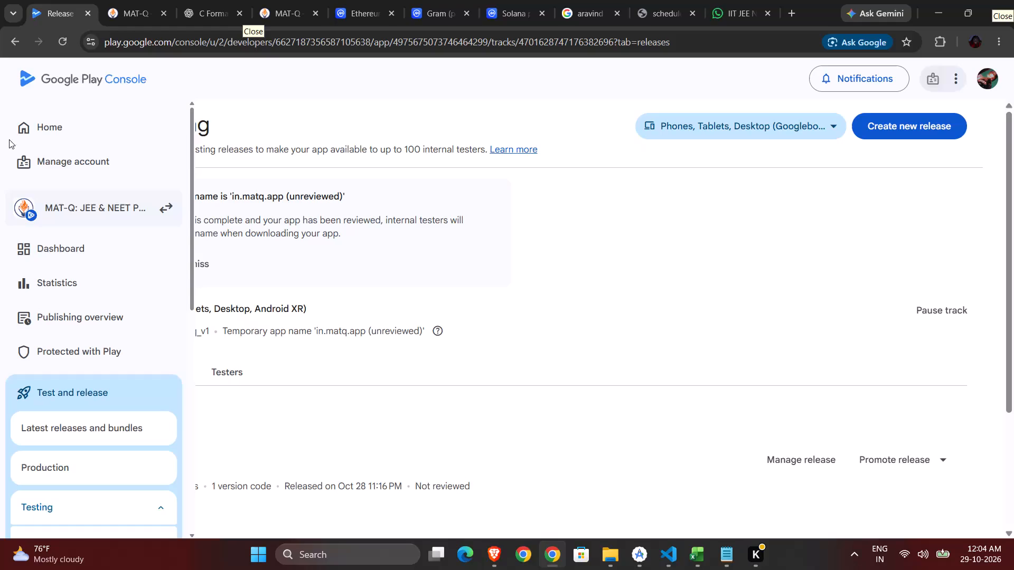
Go to the developer account home and open the dashboard of the MAT-Q: JEE & NEET Prep app.
click(37, 128)
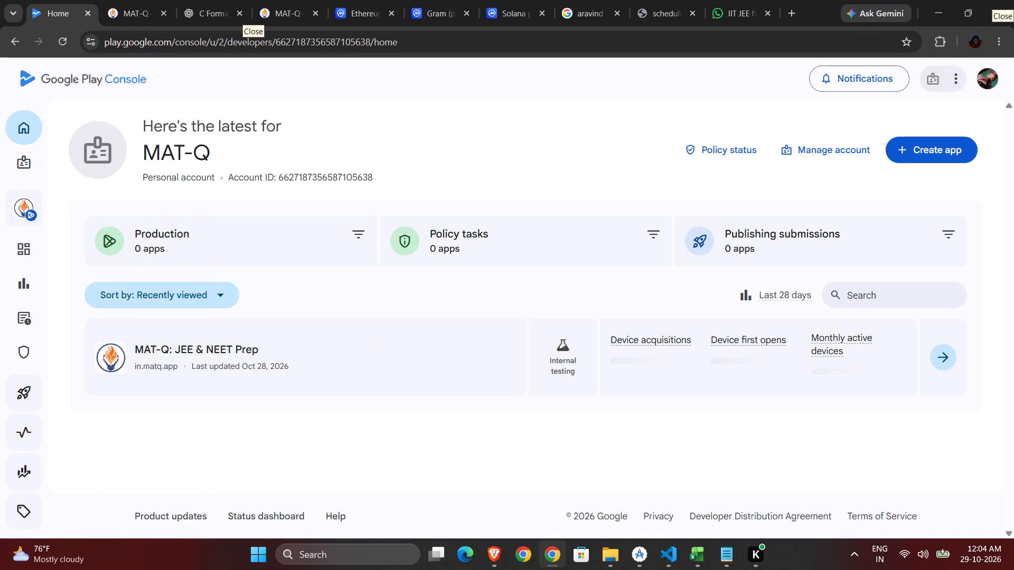
click(942, 367)
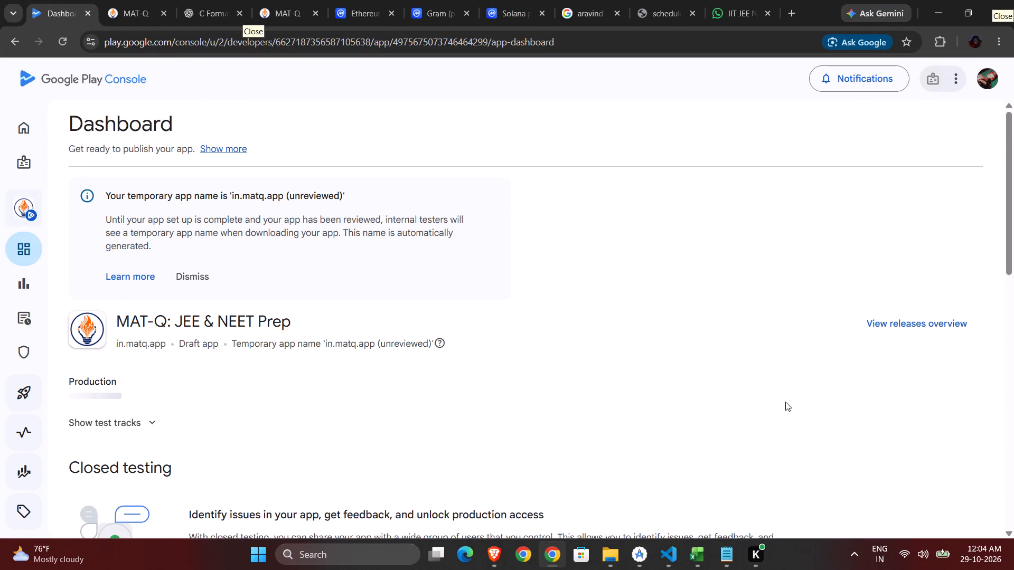
Open the Select testers task from the dashboard's closed testing setup checklist.
scroll(645, 395, down, 4)
scroll(295, 256, down, 1)
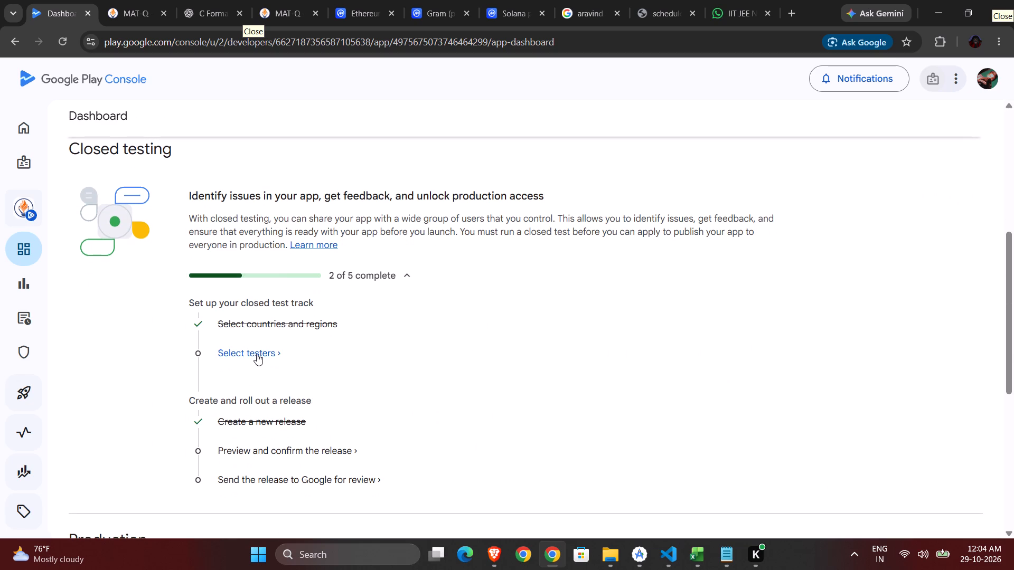
scroll(257, 354, up, 3)
scroll(257, 354, down, 3)
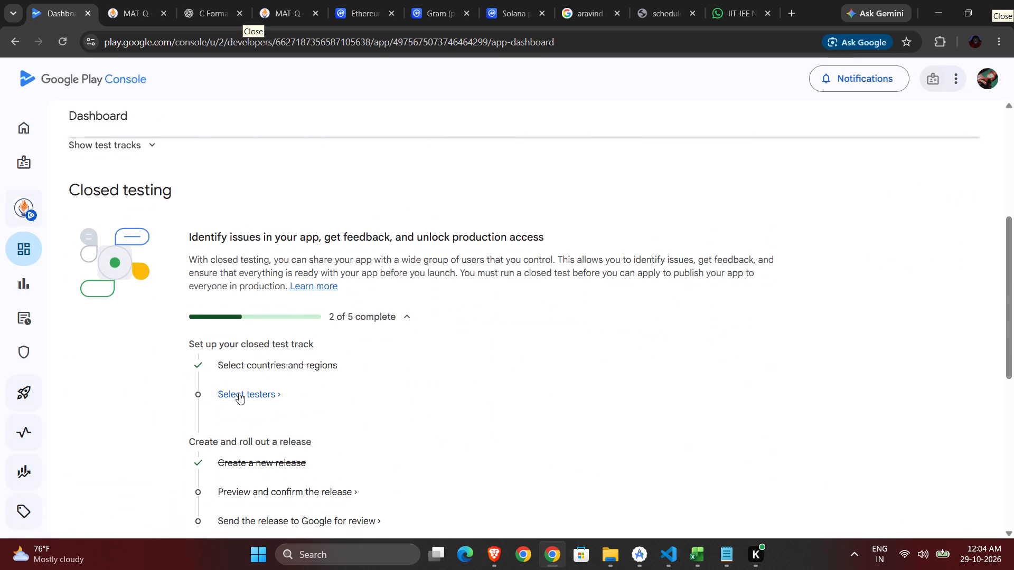
click(239, 393)
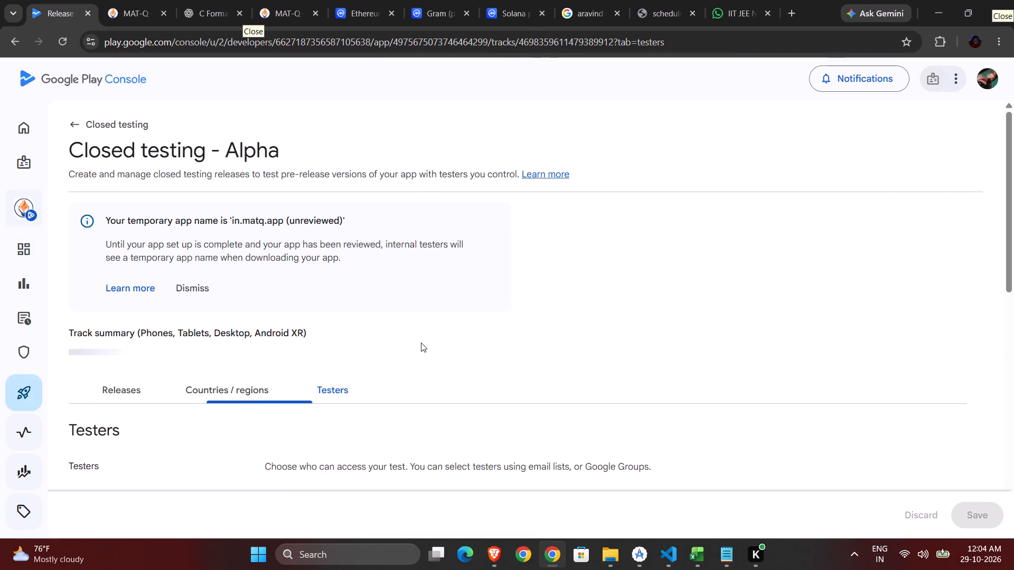
Examine the Testers settings of the Closed testing - Alpha track, from the email lists down to the feedback and join-link sections.
scroll(422, 342, down, 5)
scroll(361, 341, up, 1)
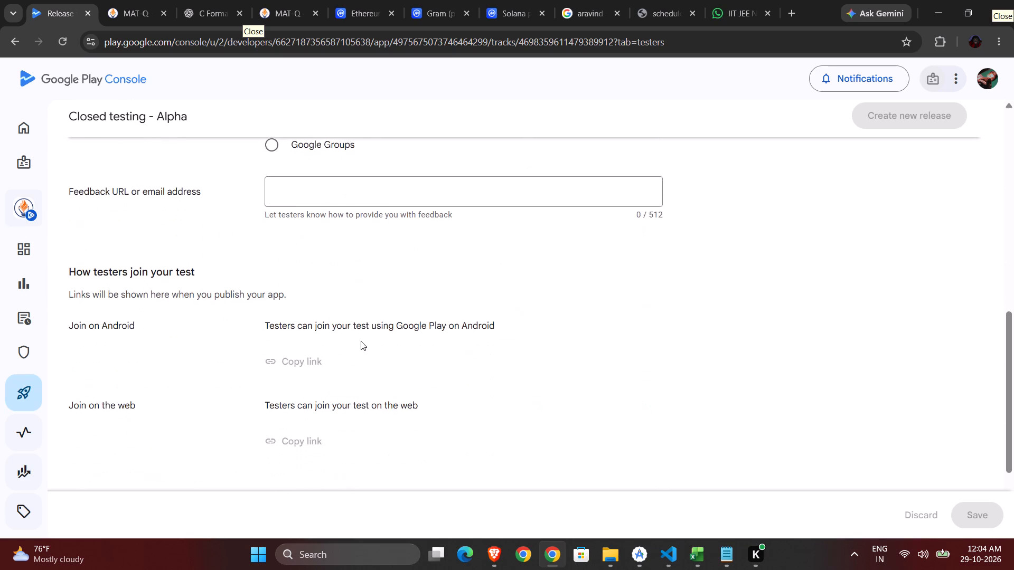
scroll(361, 341, up, 1)
scroll(310, 289, down, 2)
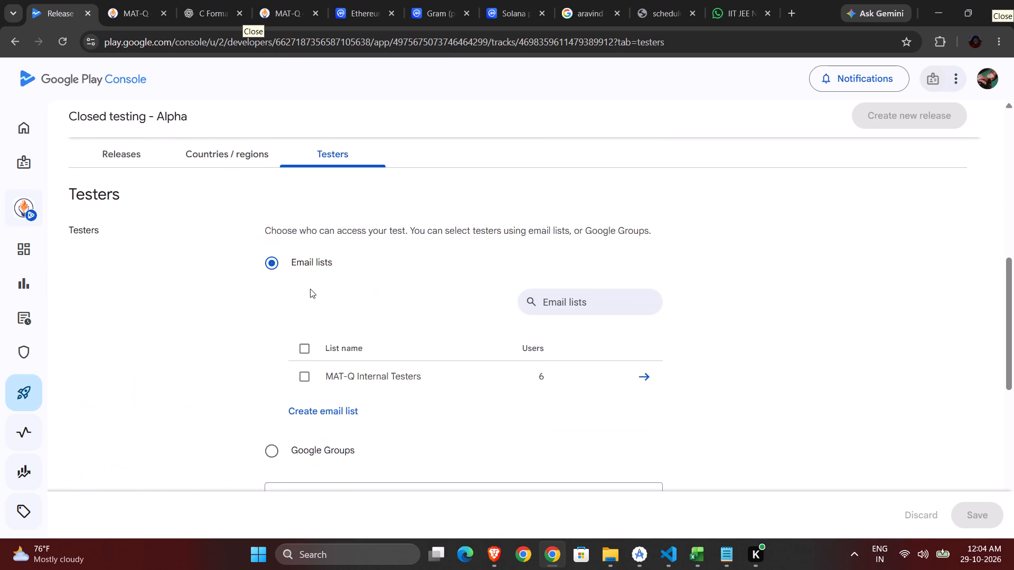
Select the MAT-Q Internal Testers email list as the testers for the Closed testing - Alpha track.
click(305, 371)
scroll(305, 371, down, 2)
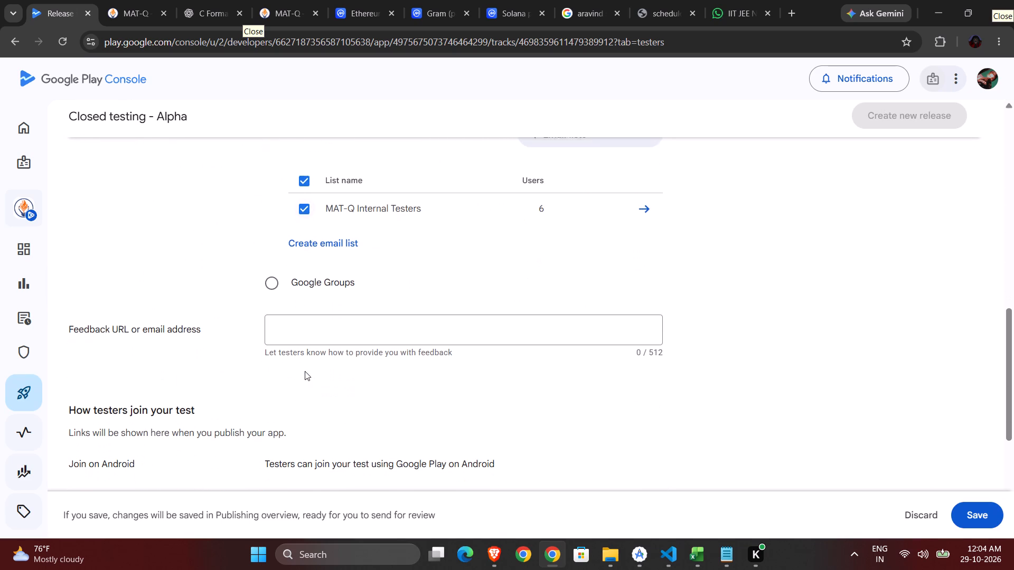
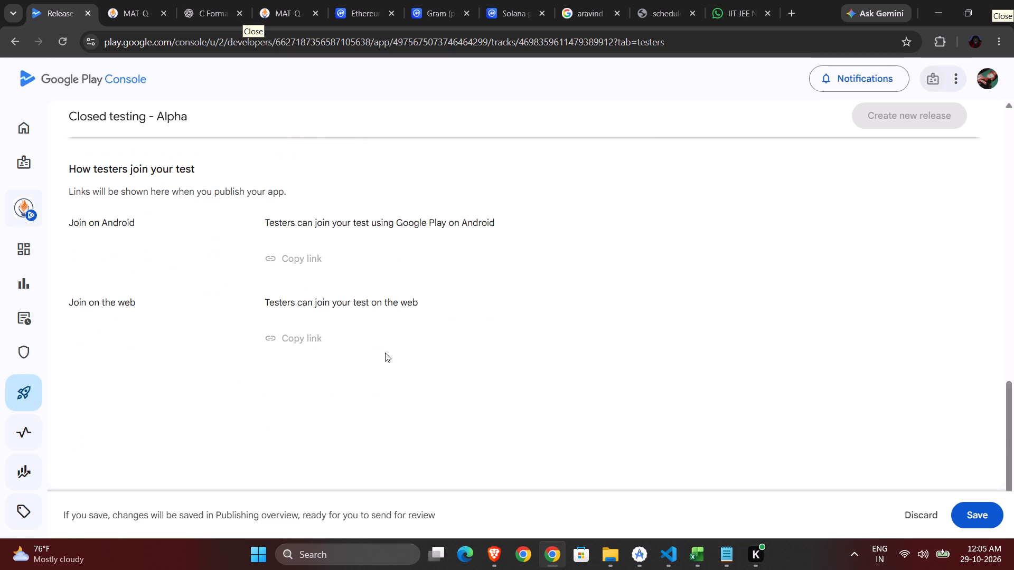
Save the tester settings of the Closed testing - Alpha track.
click(994, 516)
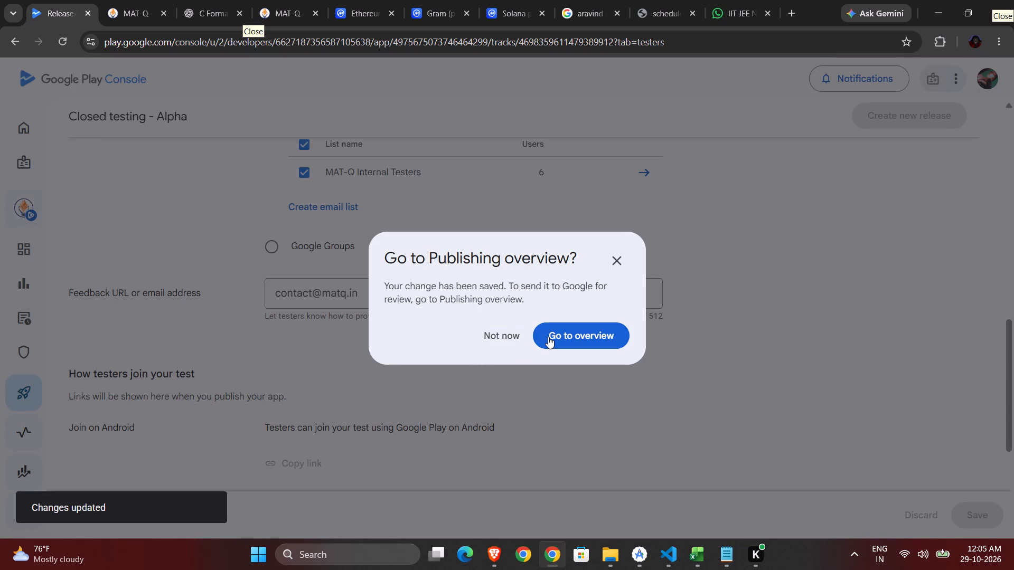
Go to the Publishing overview and review the list of changes not yet submitted for review.
click(548, 337)
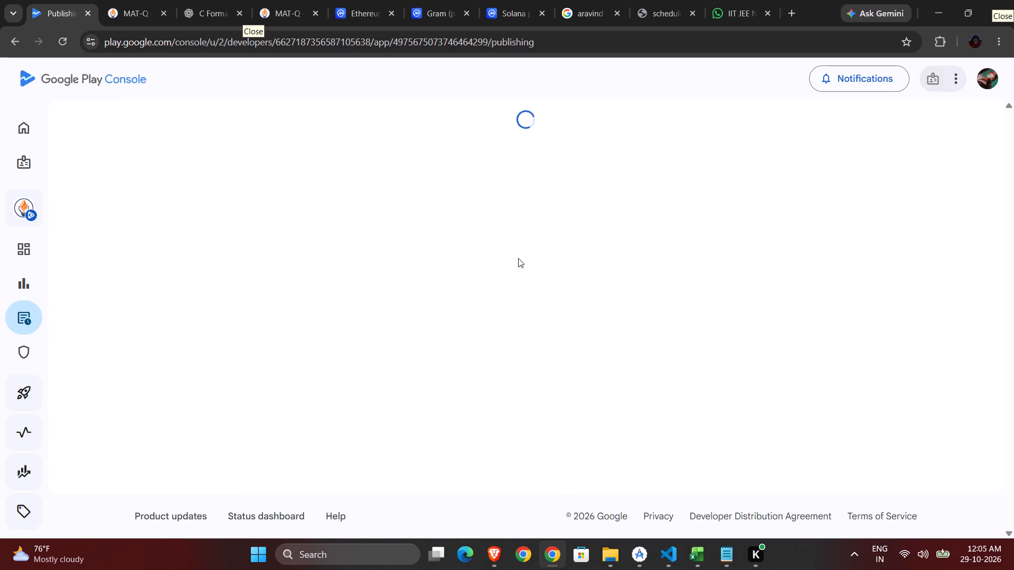
scroll(470, 321, down, 4)
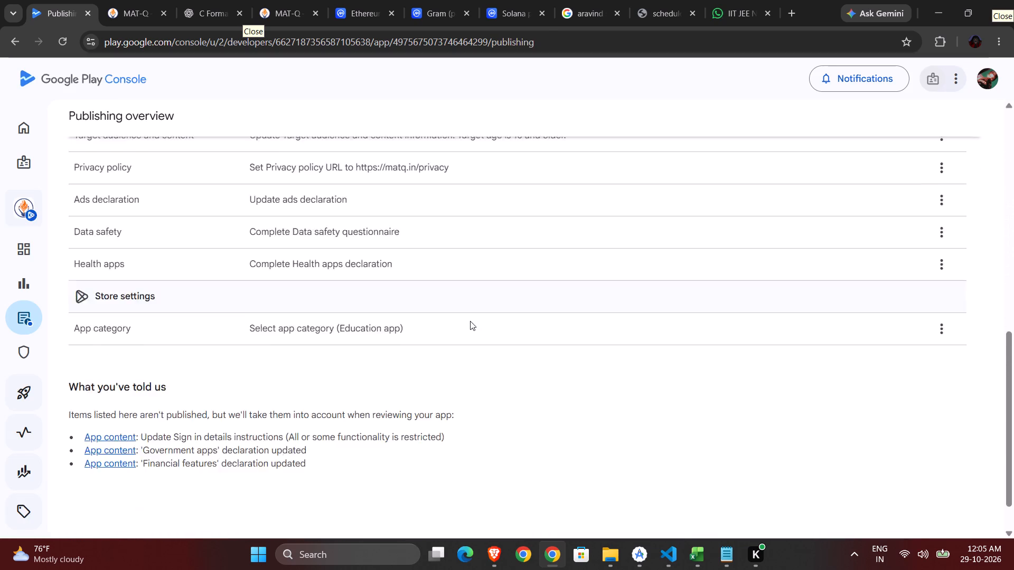
scroll(470, 321, down, 2)
scroll(470, 321, up, 8)
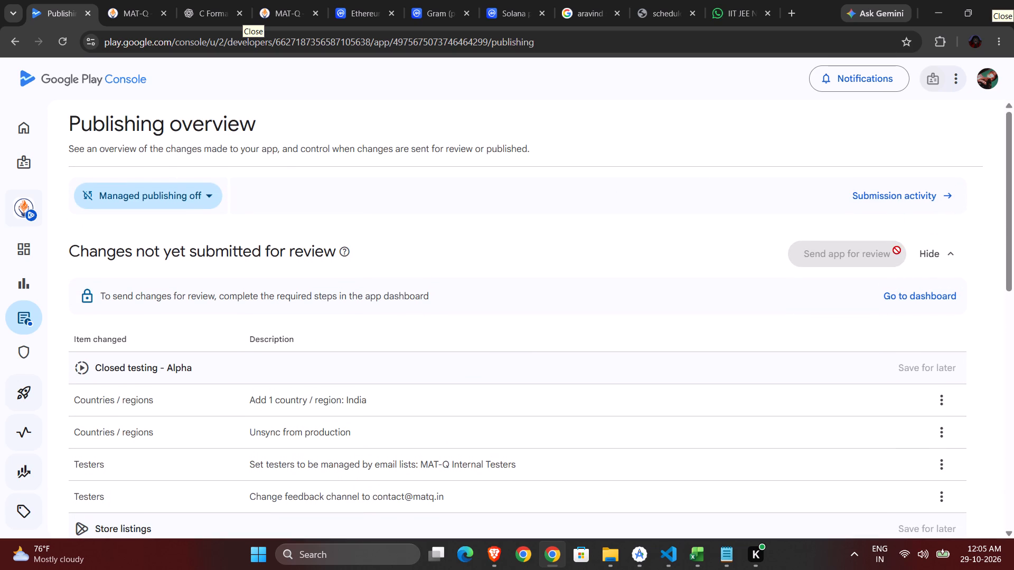
Leave the publishing overview and open the MAT-Q: JEE & NEET Prep app's dashboard from the developer account home.
click(943, 311)
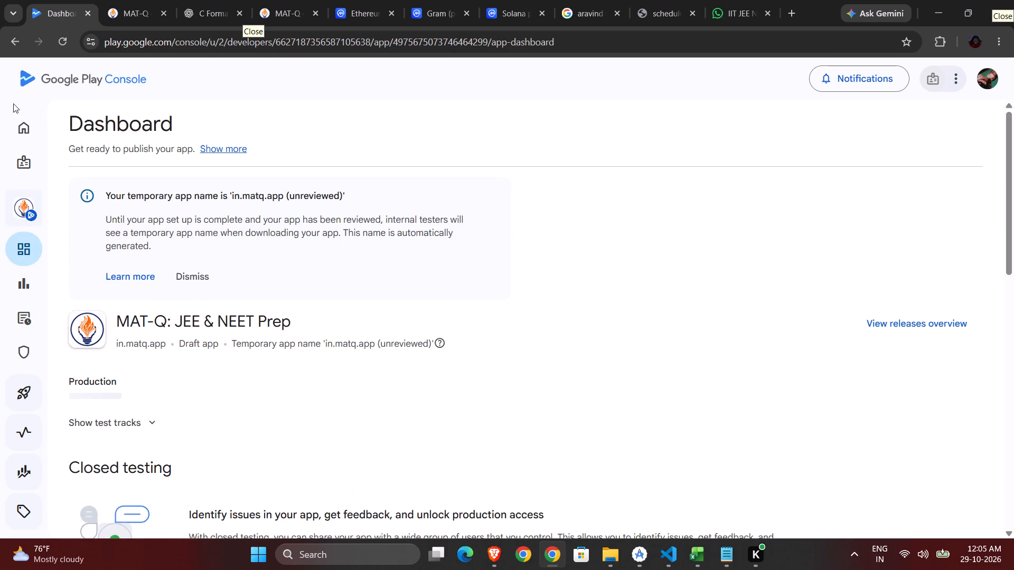
click(31, 122)
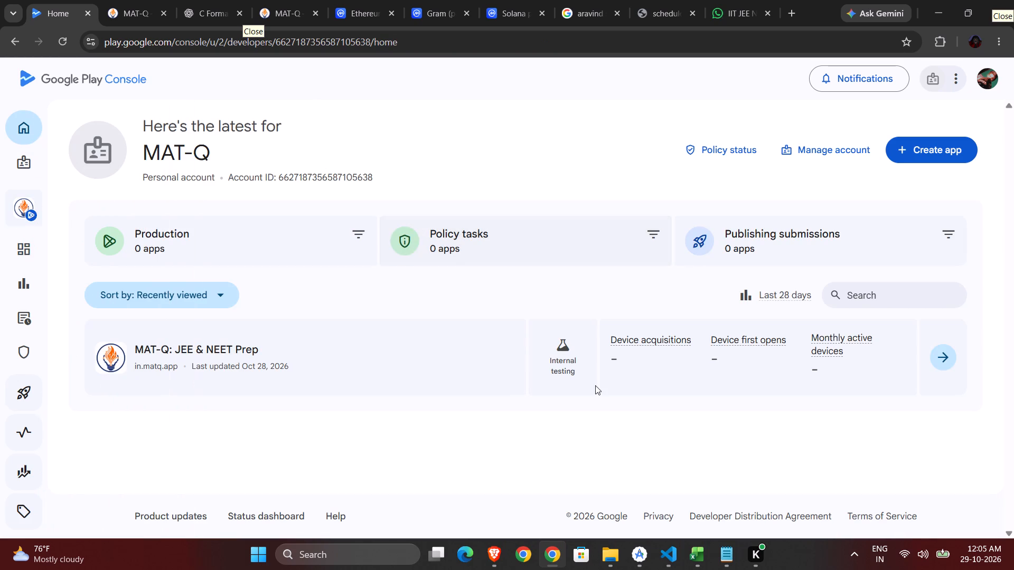
click(940, 358)
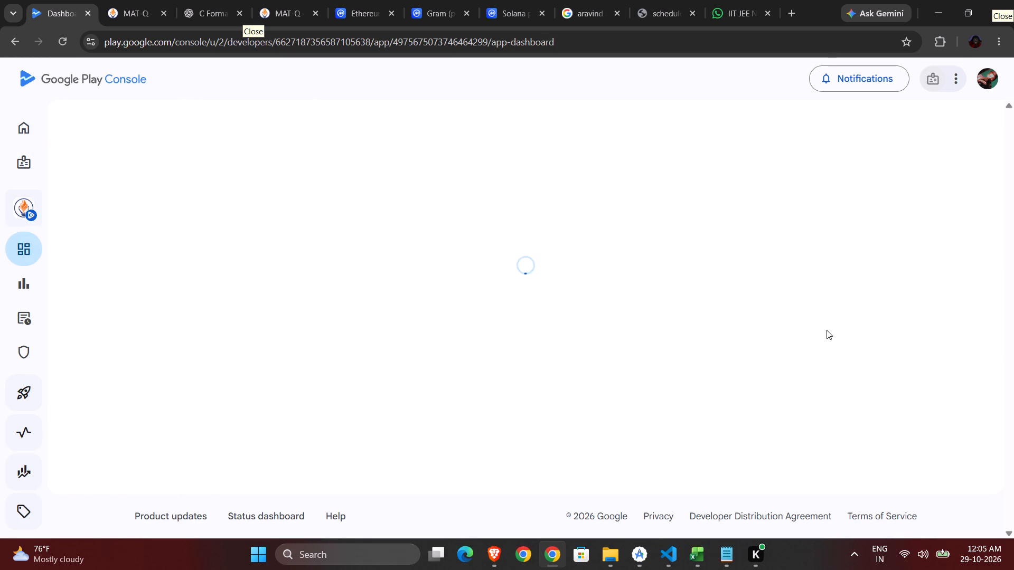
Open the Preview and confirm the release task from the closed testing checklist, through to the Alpha track's draft release preview.
scroll(645, 305, down, 4)
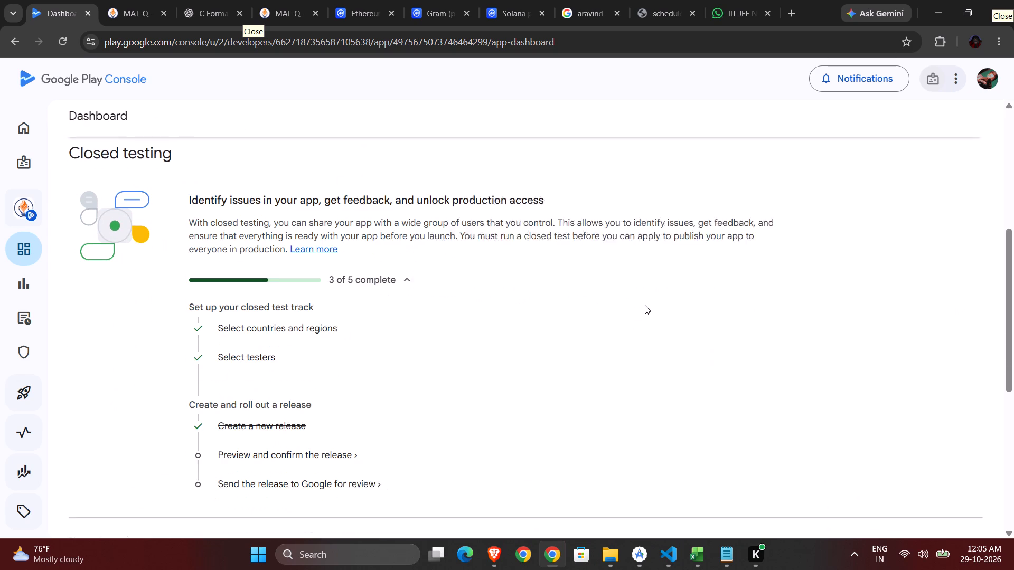
scroll(645, 305, down, 1)
scroll(332, 397, down, 2)
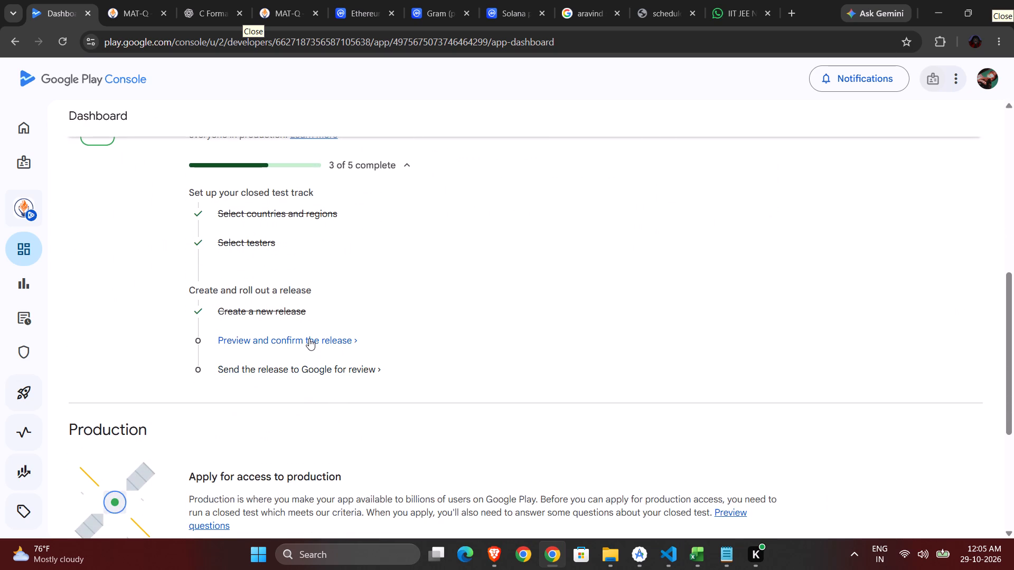
click(309, 338)
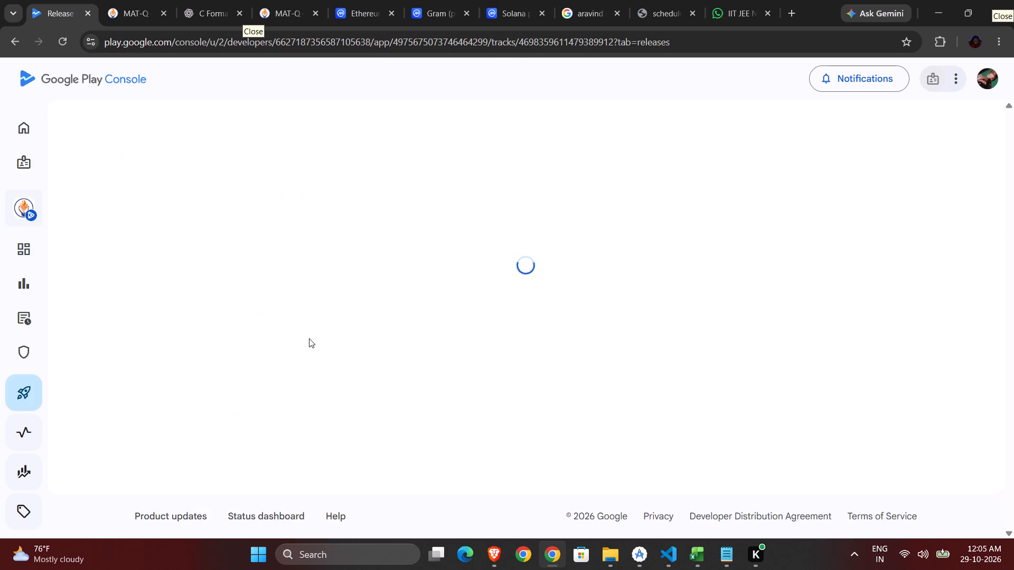
scroll(426, 322, down, 2)
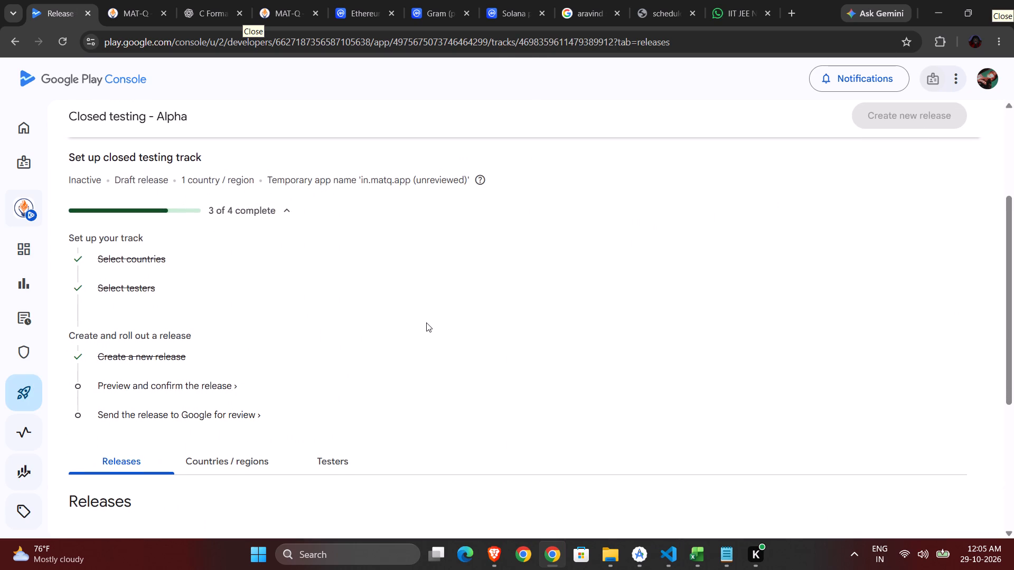
click(144, 392)
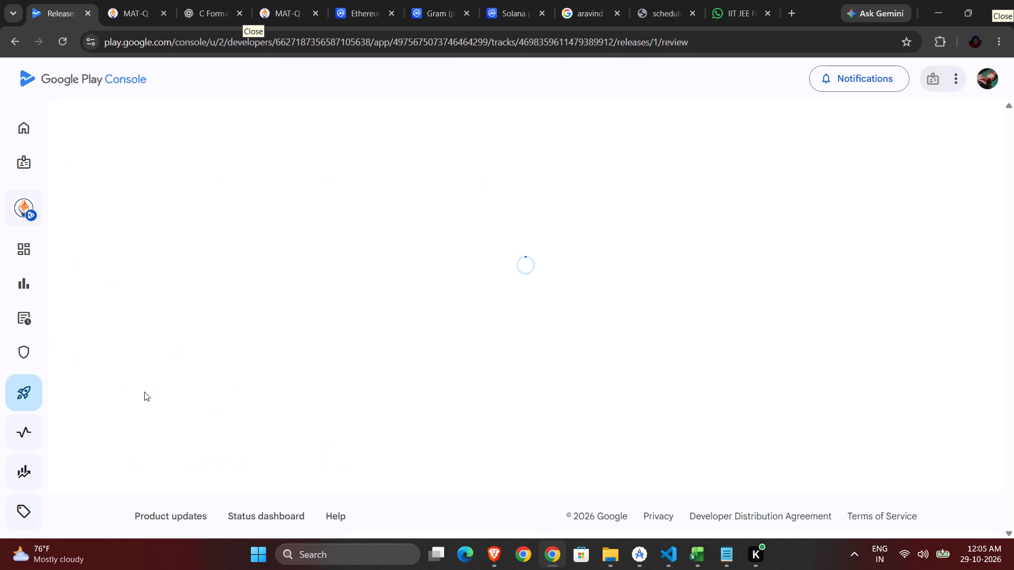
scroll(144, 392, down, 1)
click(144, 392)
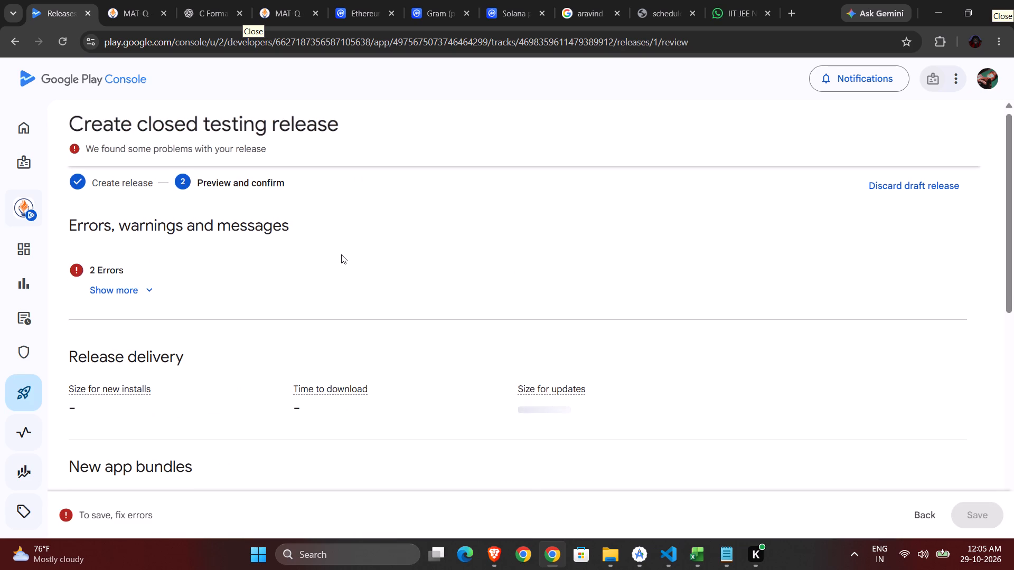
Expand the draft release's error details and examine them along with the release delivery, new app bundles and release notes sections.
click(99, 294)
scroll(143, 356, down, 1)
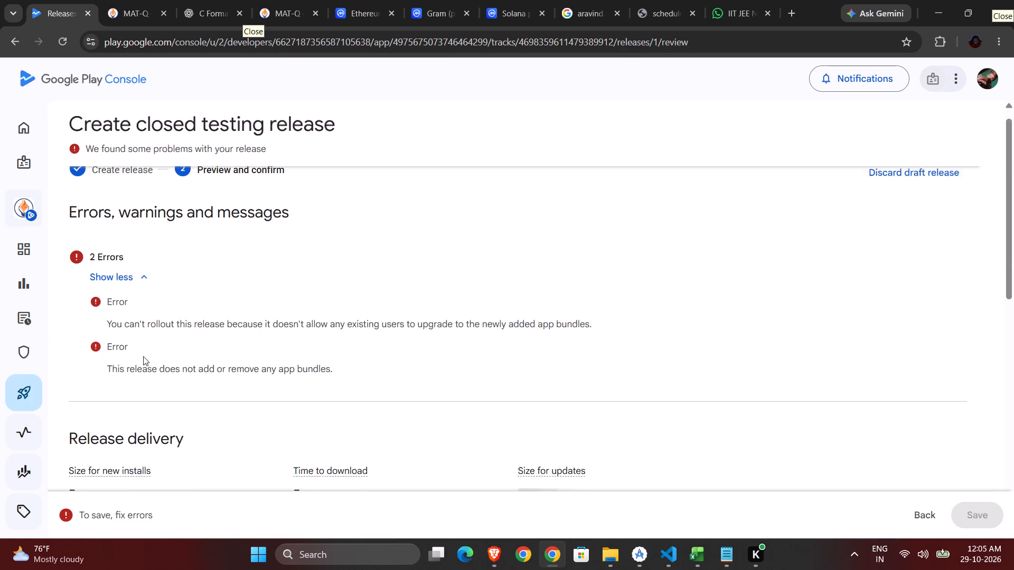
scroll(143, 356, down, 3)
scroll(318, 351, down, 1)
scroll(318, 351, up, 1)
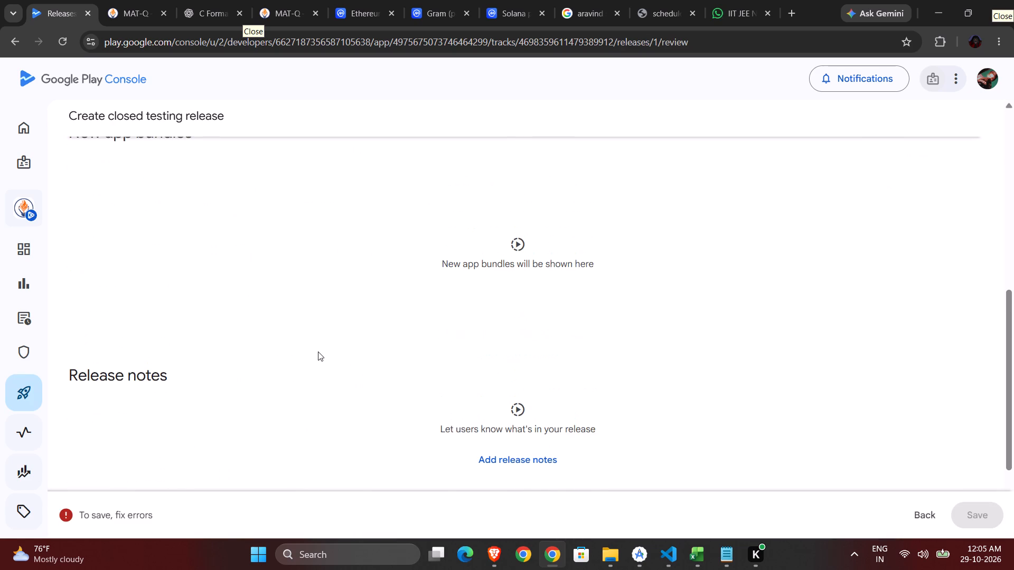
scroll(318, 349, up, 6)
click(177, 382)
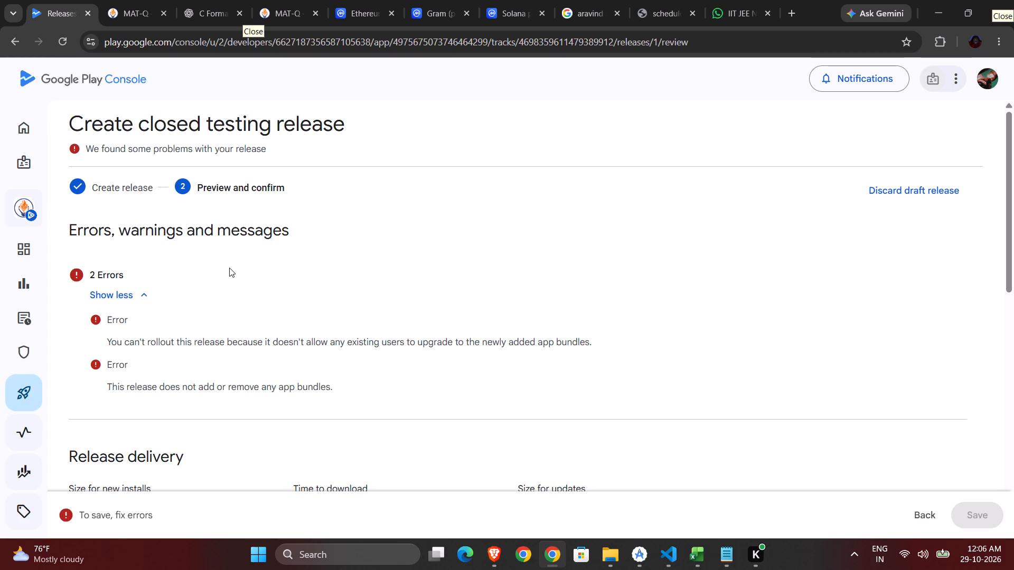
scroll(229, 268, down, 6)
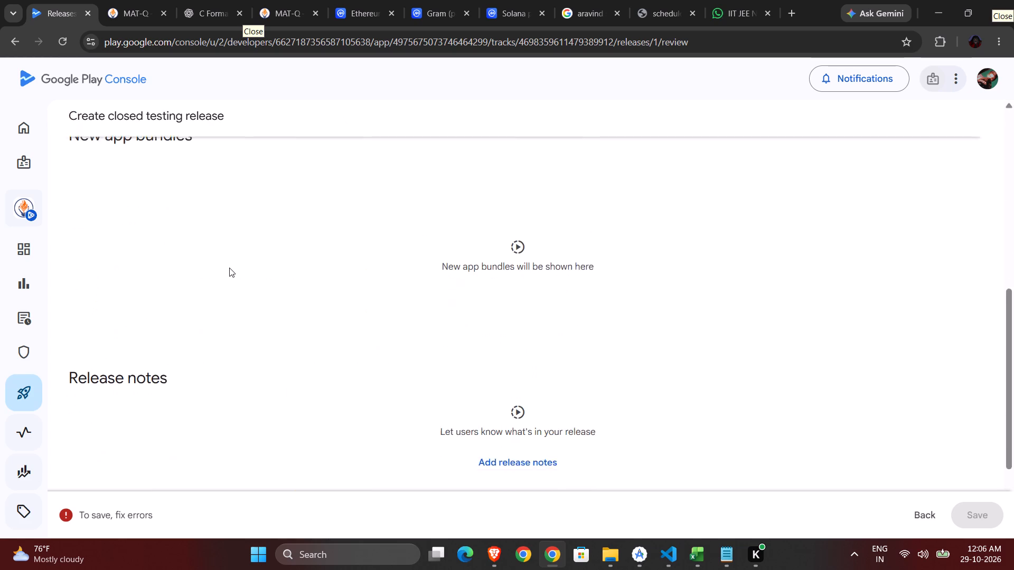
scroll(229, 268, down, 2)
scroll(229, 268, up, 10)
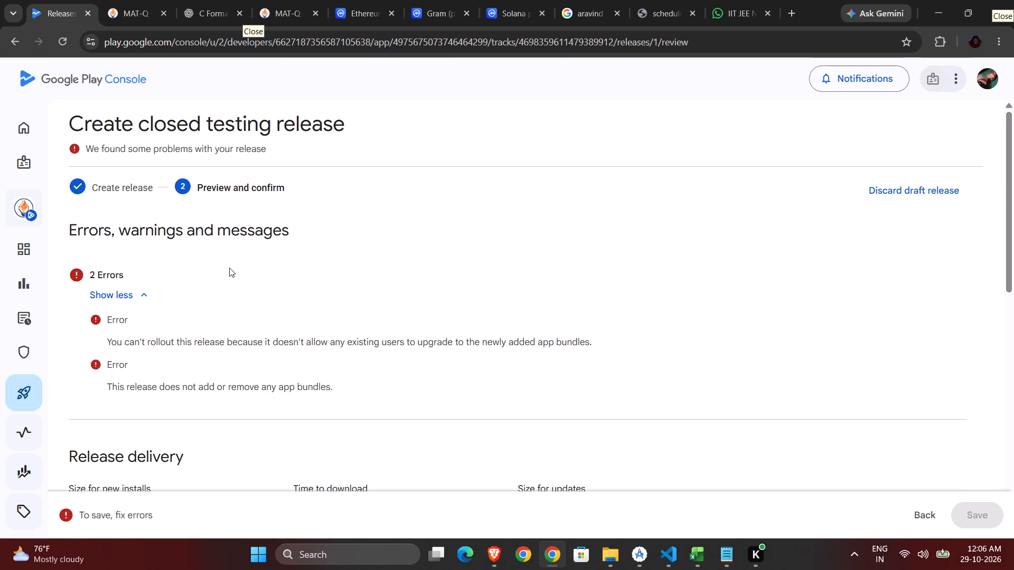
Capture a screenshot of the closed testing release page with its expanded errors, from the Play Console header to the screen's bottom edge.
key(minus)
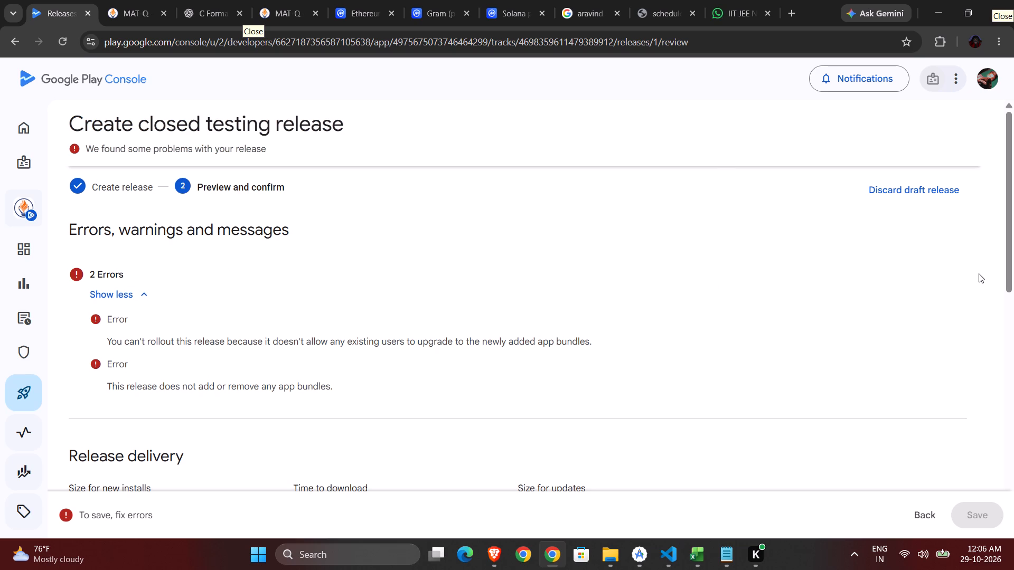
key(Print)
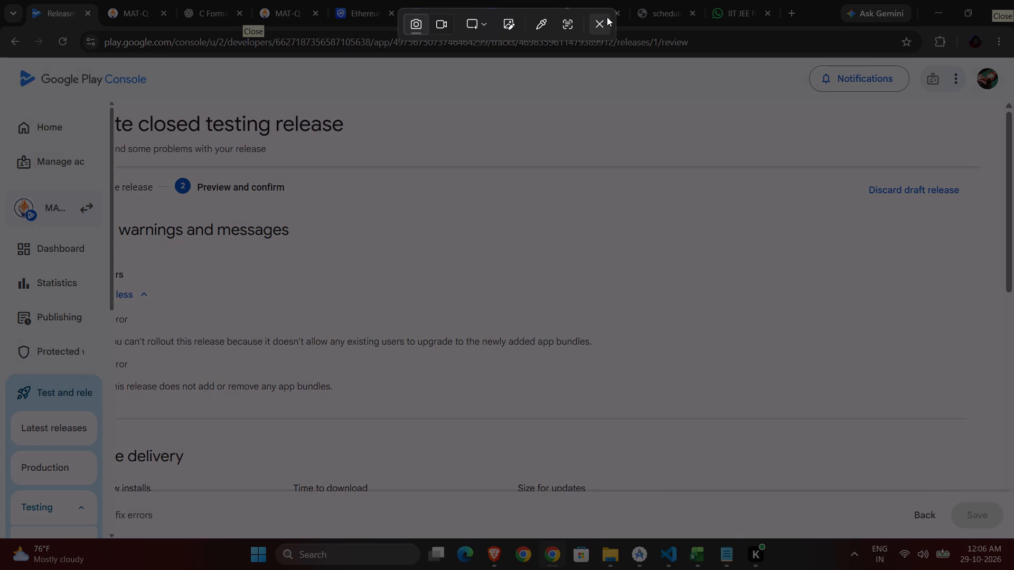
click(602, 25)
key(Print)
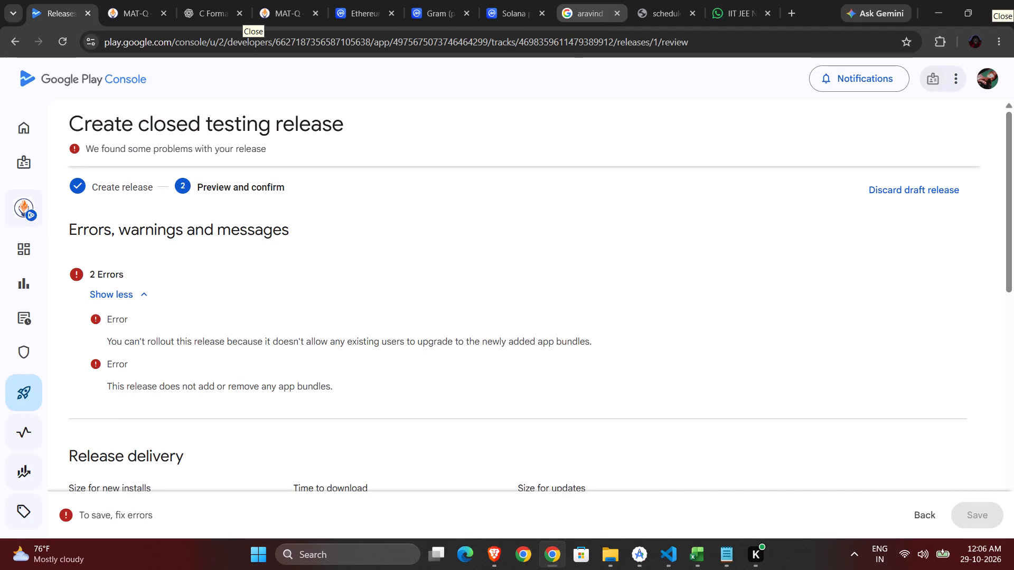
drag(0, 62, 367, 258)
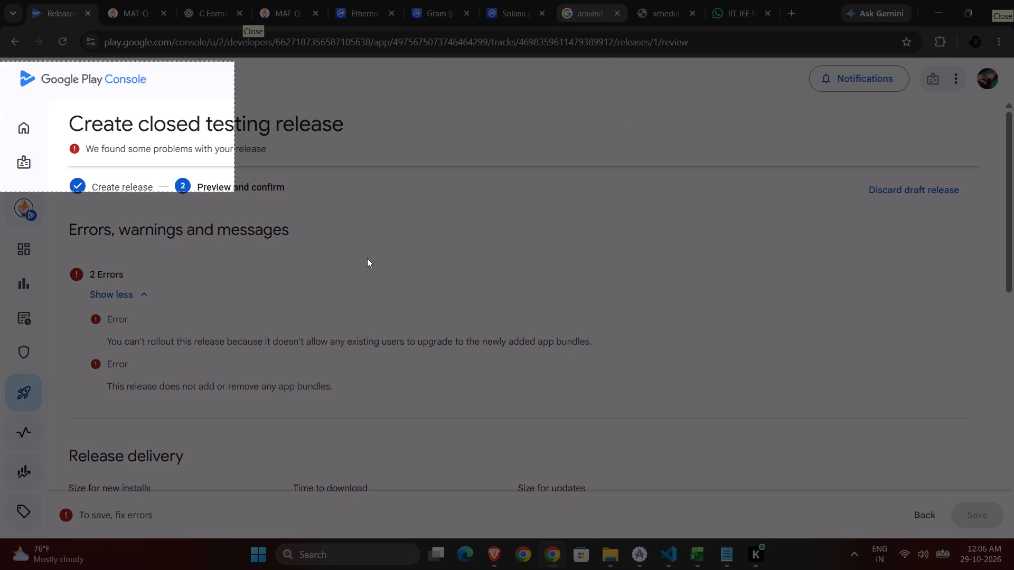
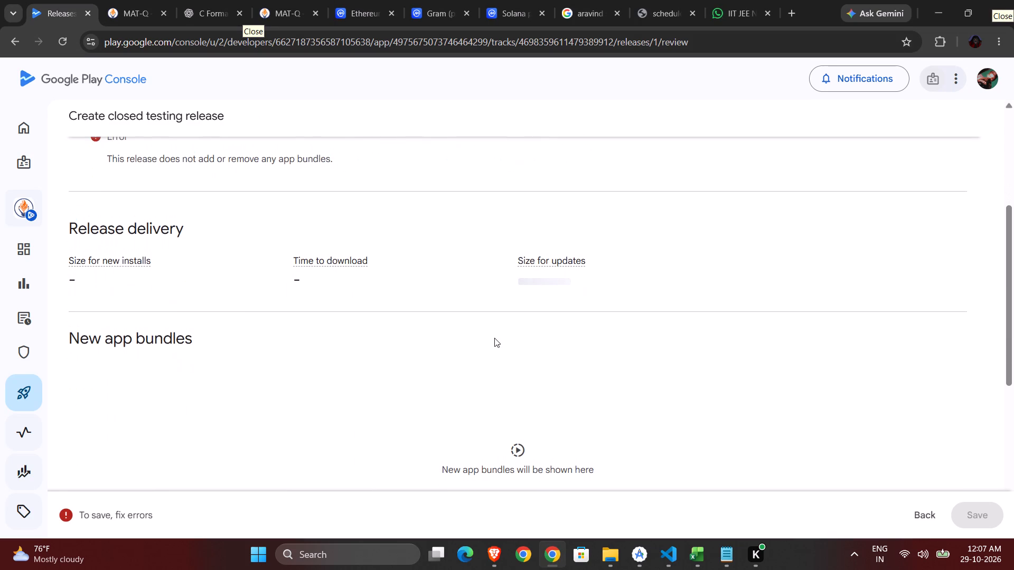
scroll(402, 239, up, 6)
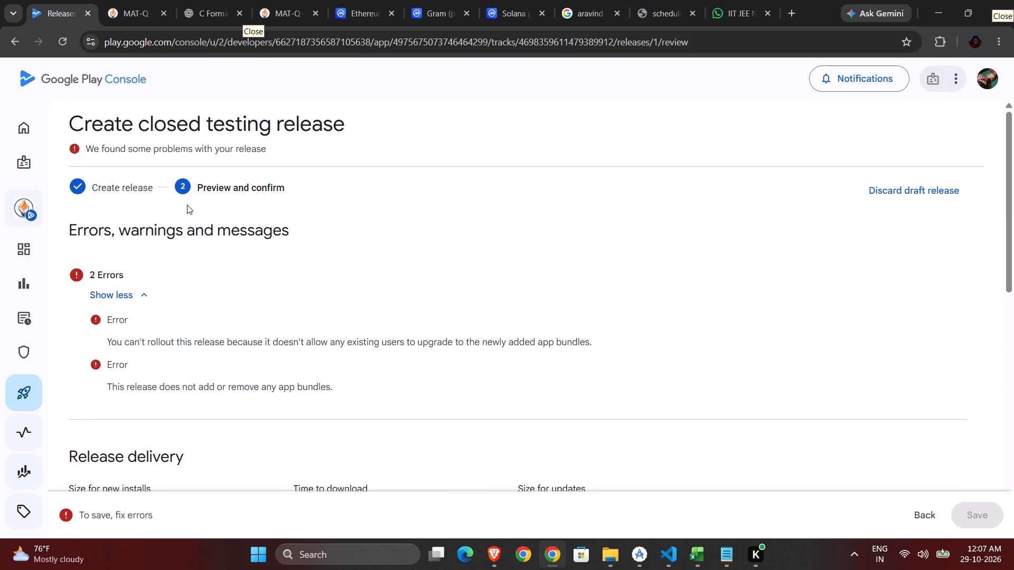
click(117, 187)
click(917, 515)
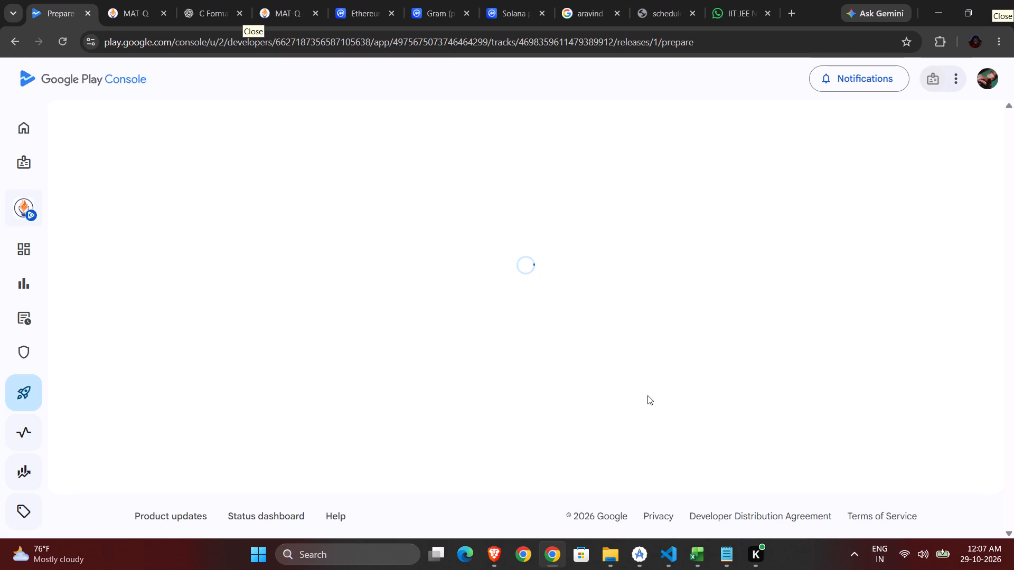
Upload the app bundle app-release.aab from the Telegram Desktop folder in Downloads to the closed testing release.
scroll(619, 318, up, 1)
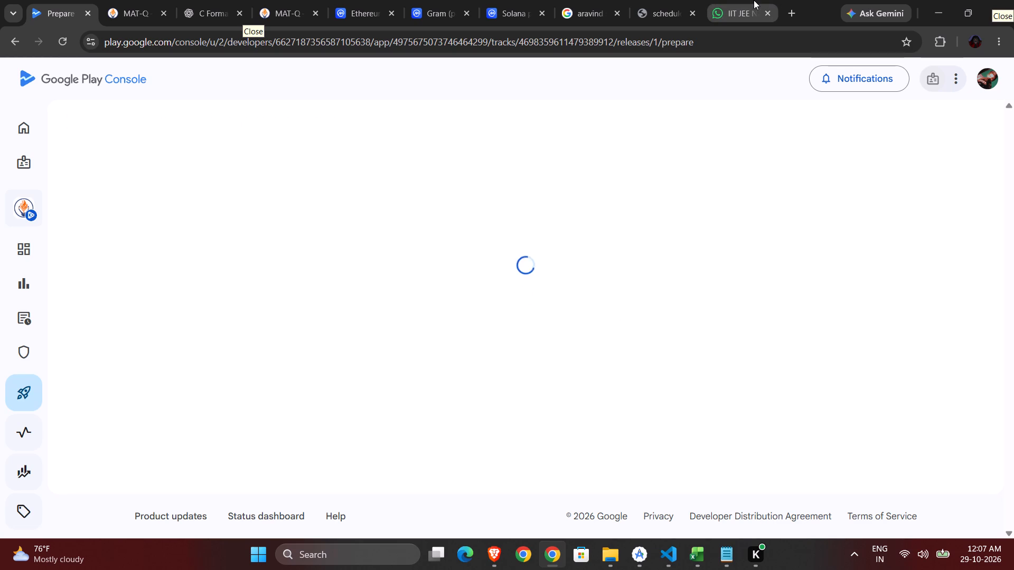
scroll(499, 280, down, 7)
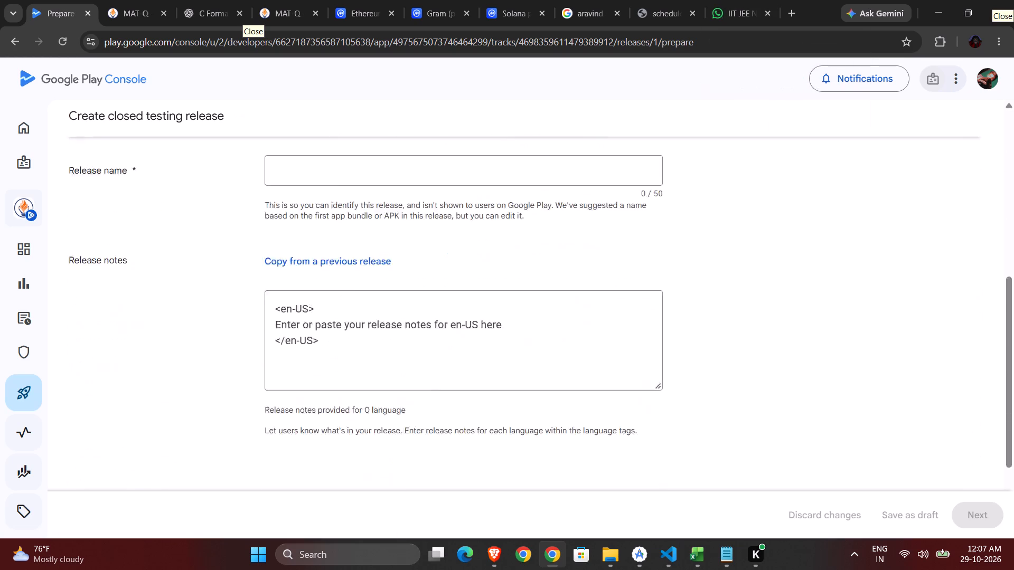
scroll(490, 291, up, 4)
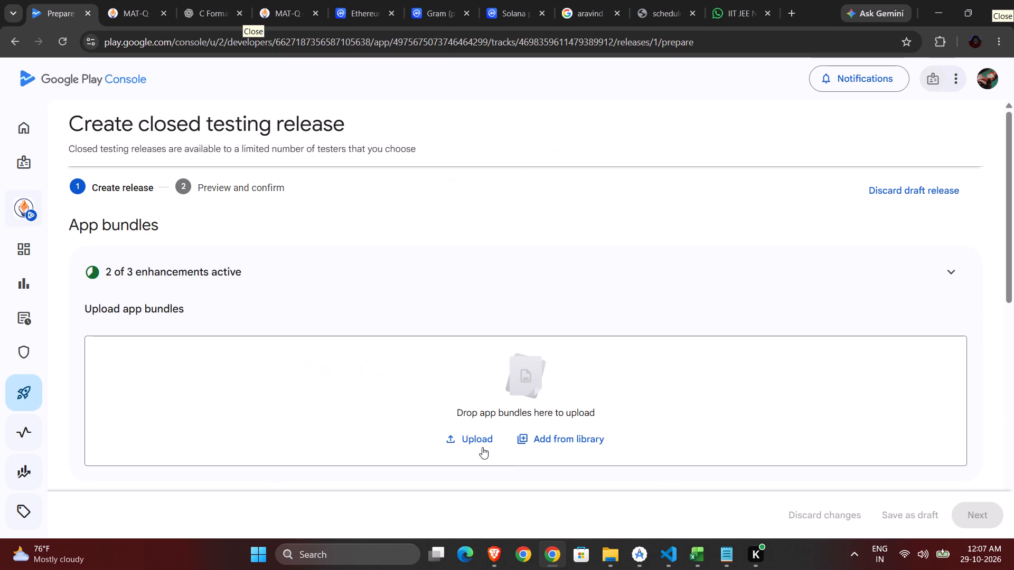
click(482, 447)
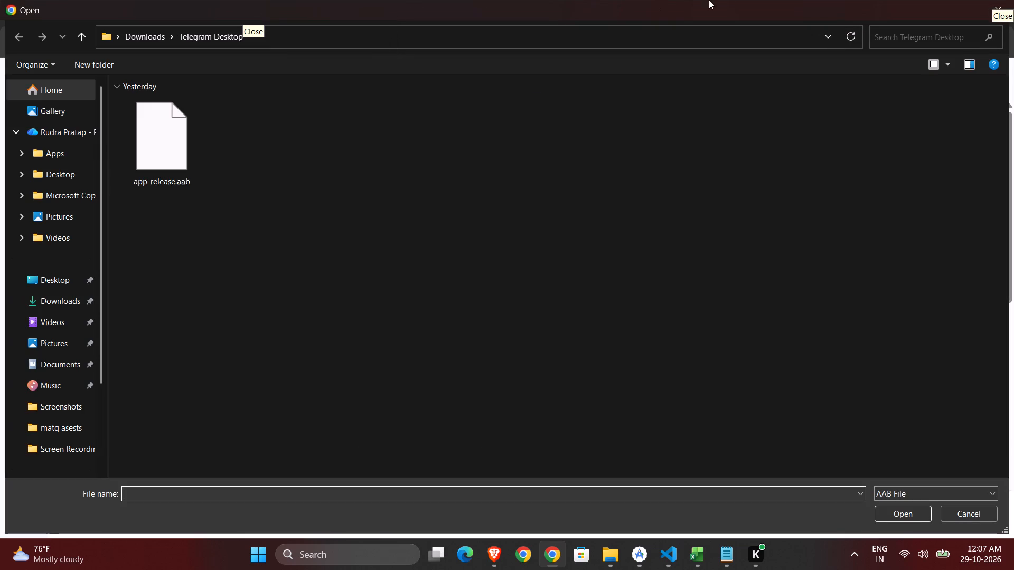
click(161, 164)
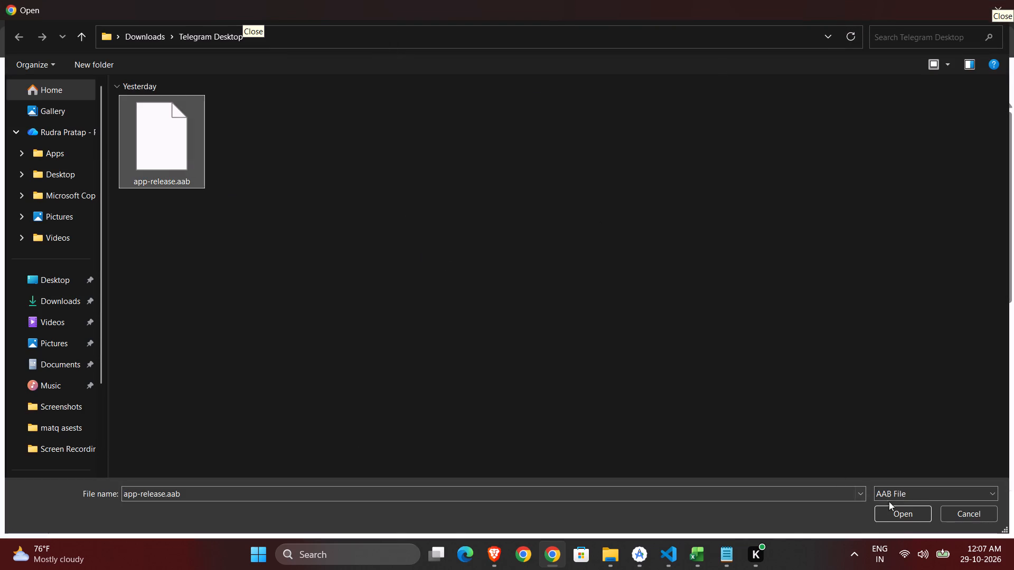
click(904, 509)
Enter a release name starting with "ma" in the closed testing release's details.
scroll(557, 472, down, 3)
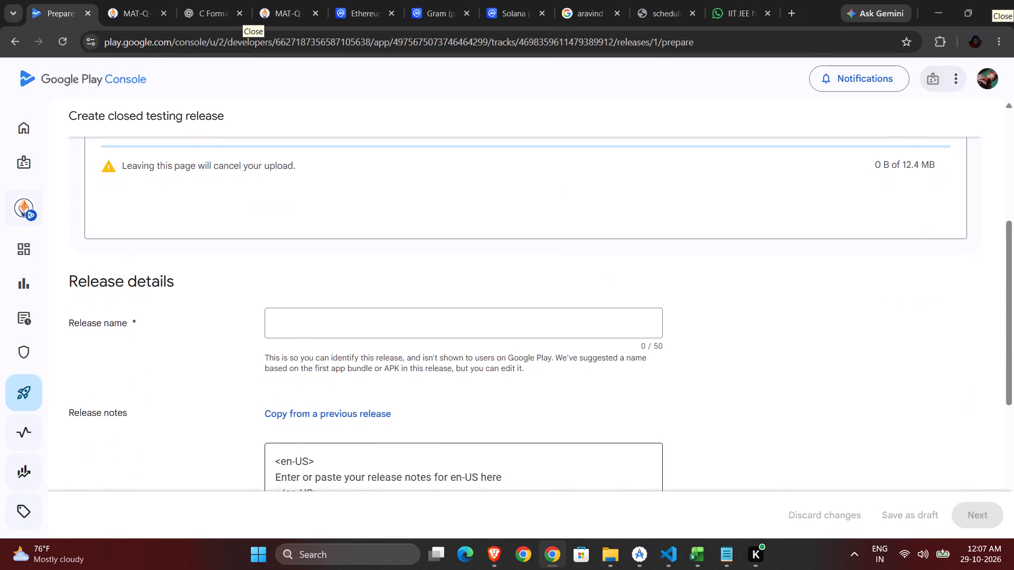
scroll(563, 355, down, 1)
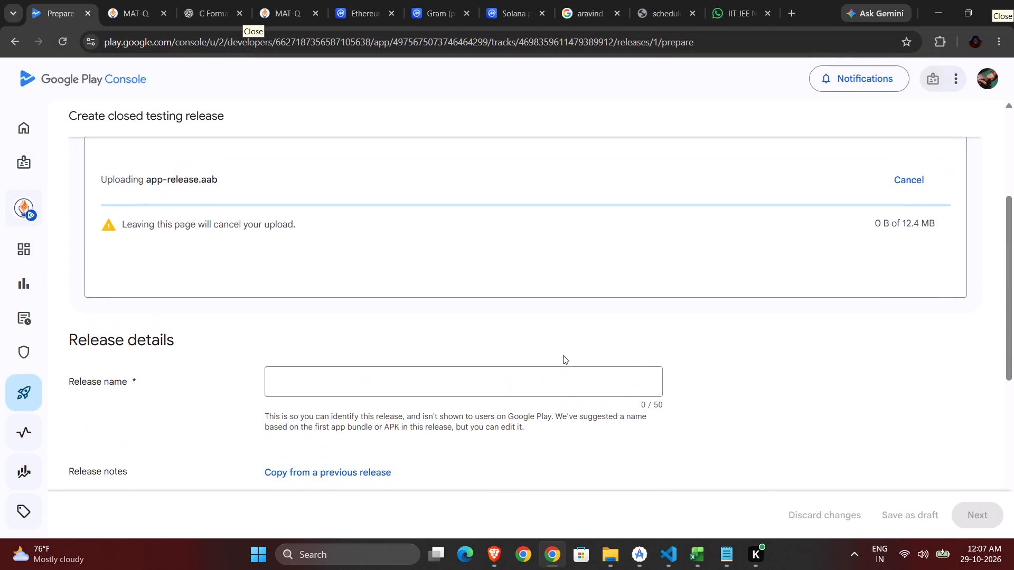
scroll(563, 355, down, 1)
click(495, 235)
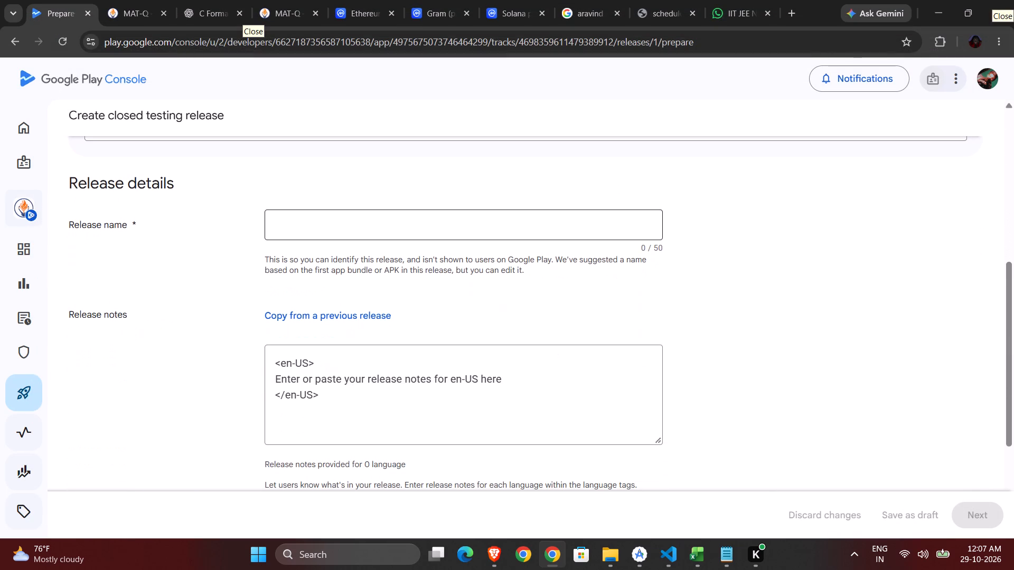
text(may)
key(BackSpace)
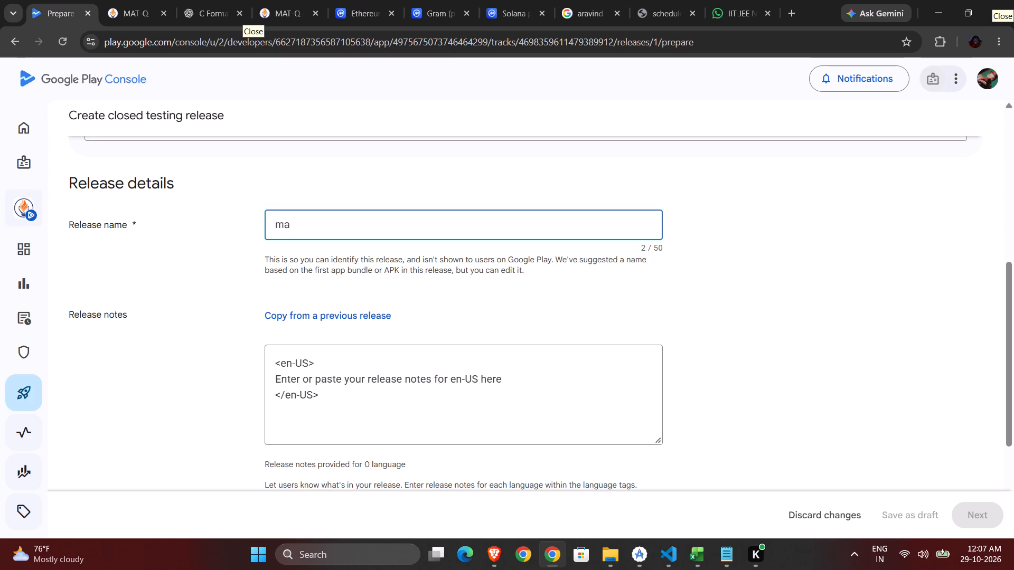
Enter mat-q_v1 as the closed testing release's name.
text(tq)
key(BackSpace)
text(-q_vq)
key(BackSpace)
key(1)
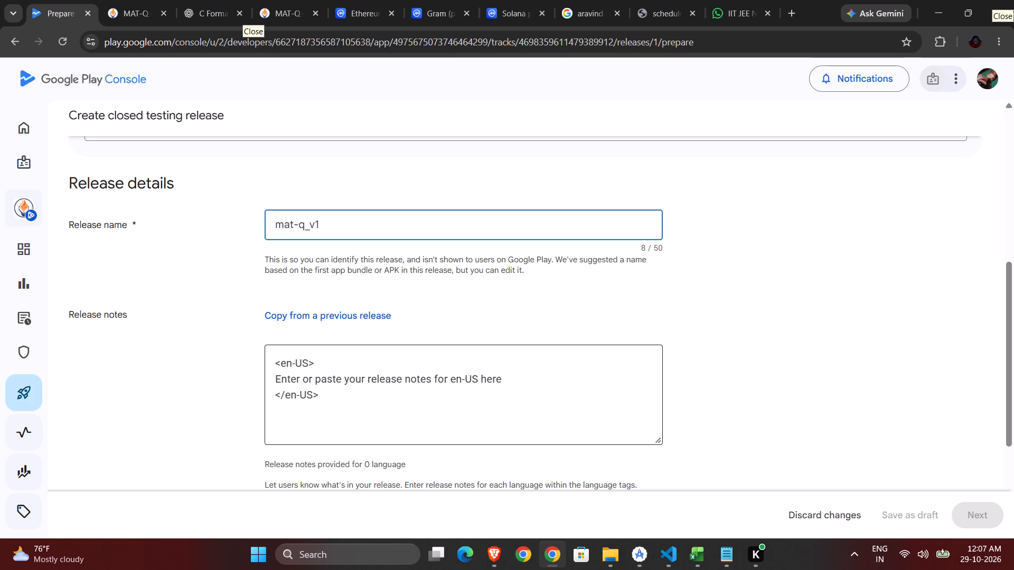
Replace the placeholder line between the en-US release notes tags with "0.0.1 matq is here".
drag(514, 375, 269, 374)
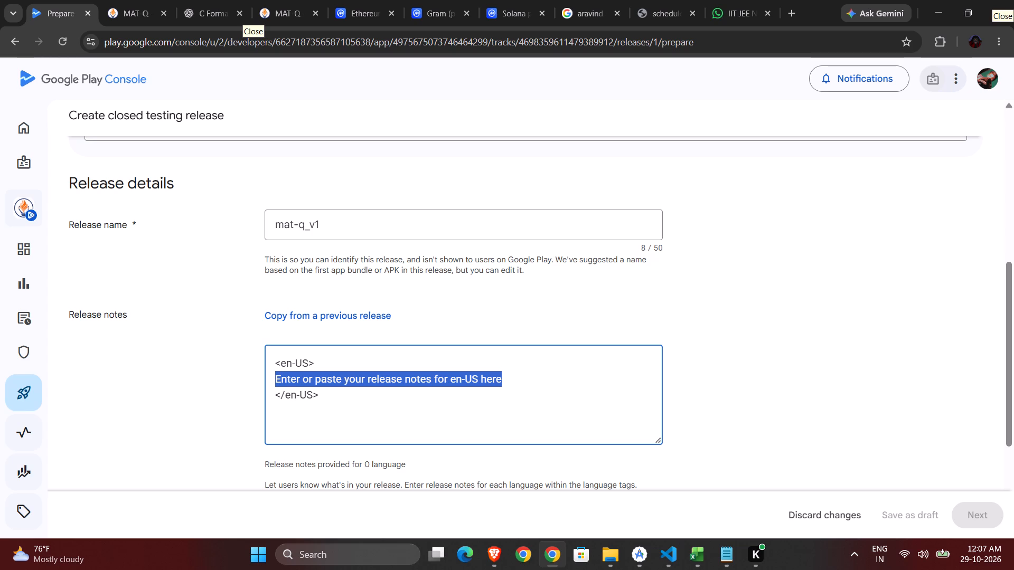
text(matq)
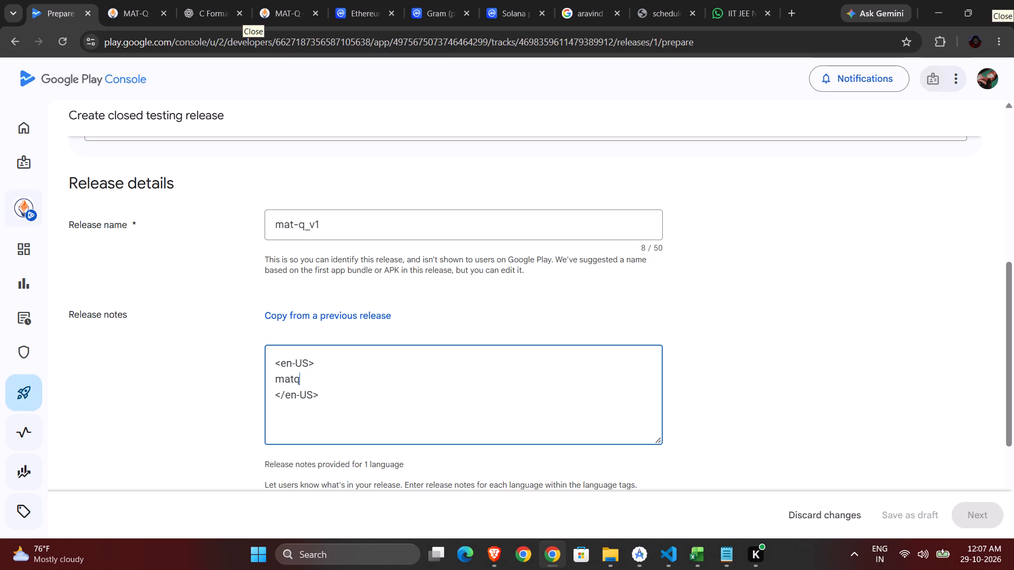
key(BackSpace)
text(-q)
key(BackSpace)
key(BackSpace)
key(BackSpace)
key(BackSpace)
key(BackSpace)
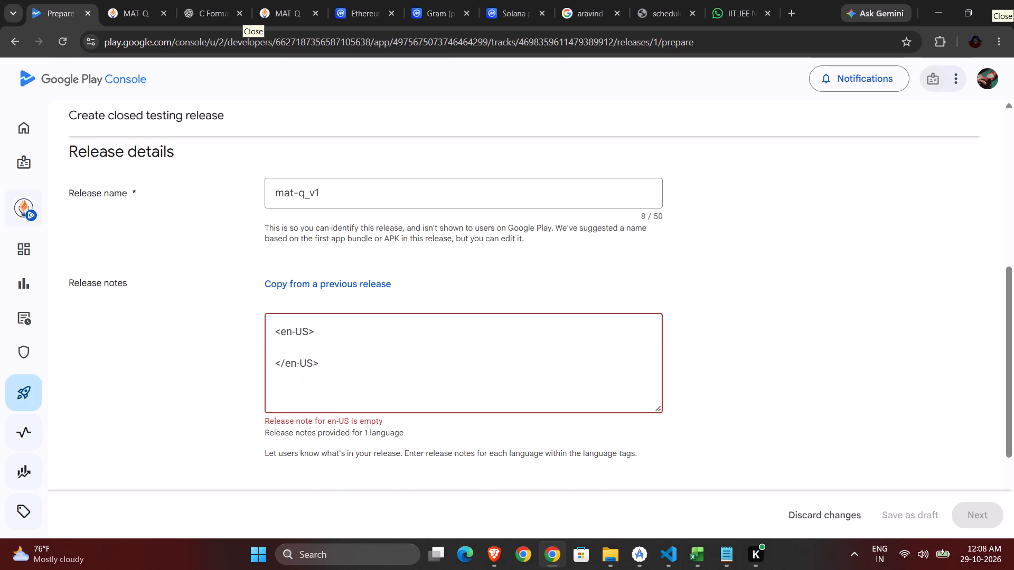
text(0.0)
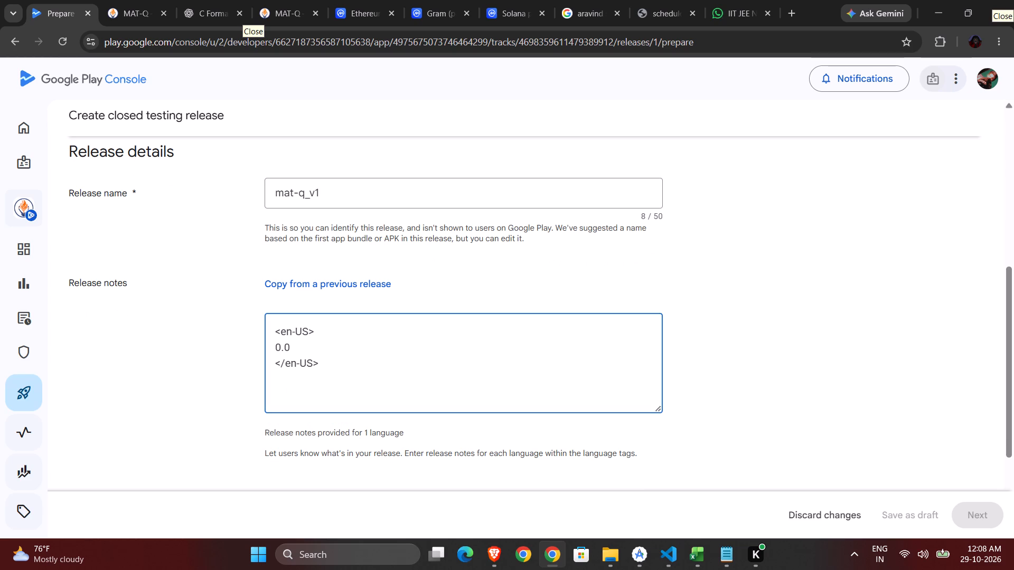
text(.0)
key(BackSpace)
key(1)
key(space)
text(matq is here)
Check the app-release.aab upload's progress and review the release name and release notes on the closed testing release form.
scroll(794, 244, up, 5)
scroll(610, 366, down, 1)
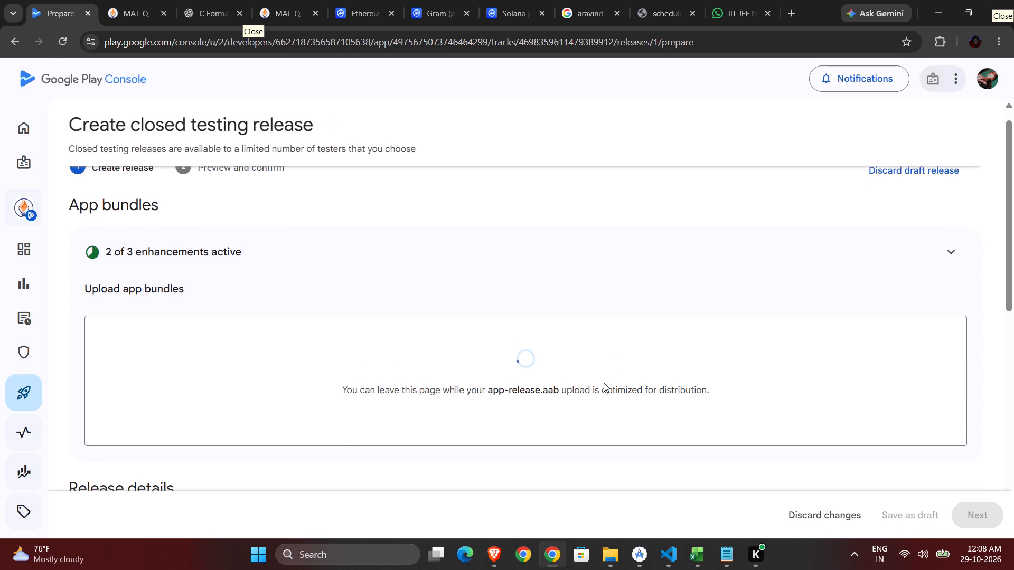
scroll(560, 350, down, 3)
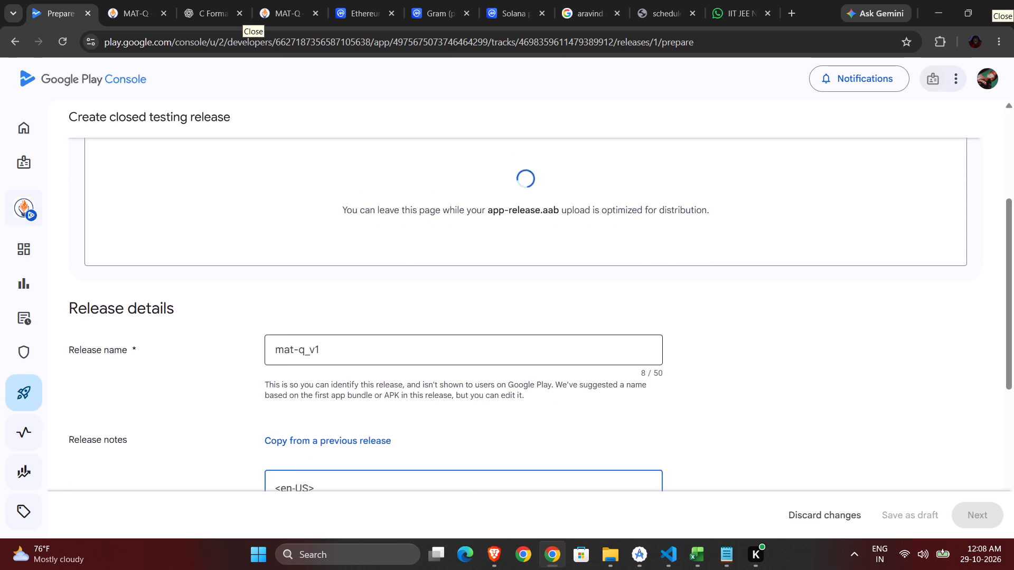
scroll(560, 350, up, 3)
scroll(560, 350, down, 4)
scroll(560, 350, up, 3)
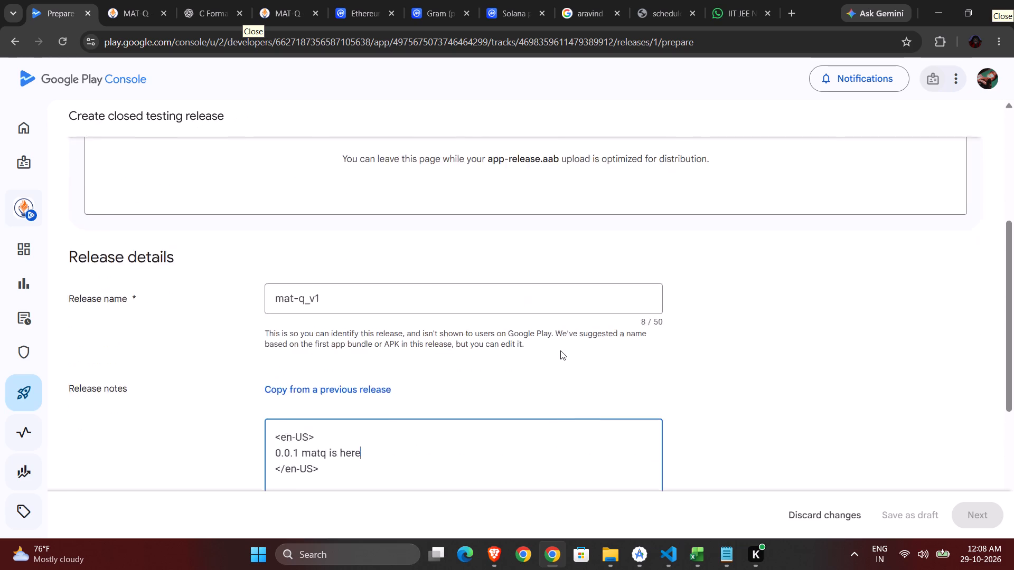
scroll(560, 350, up, 4)
scroll(590, 292, down, 5)
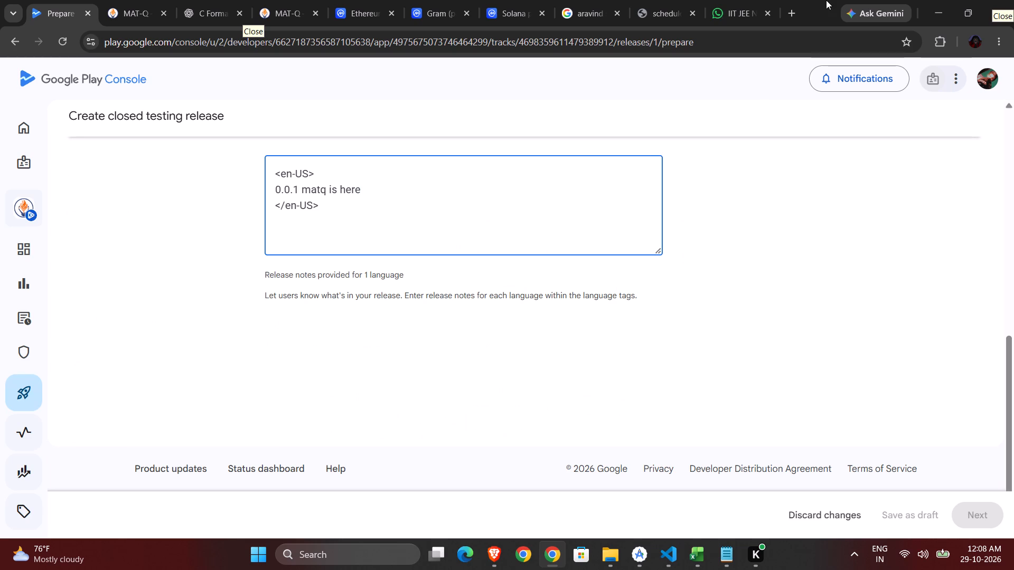
scroll(879, 244, up, 1)
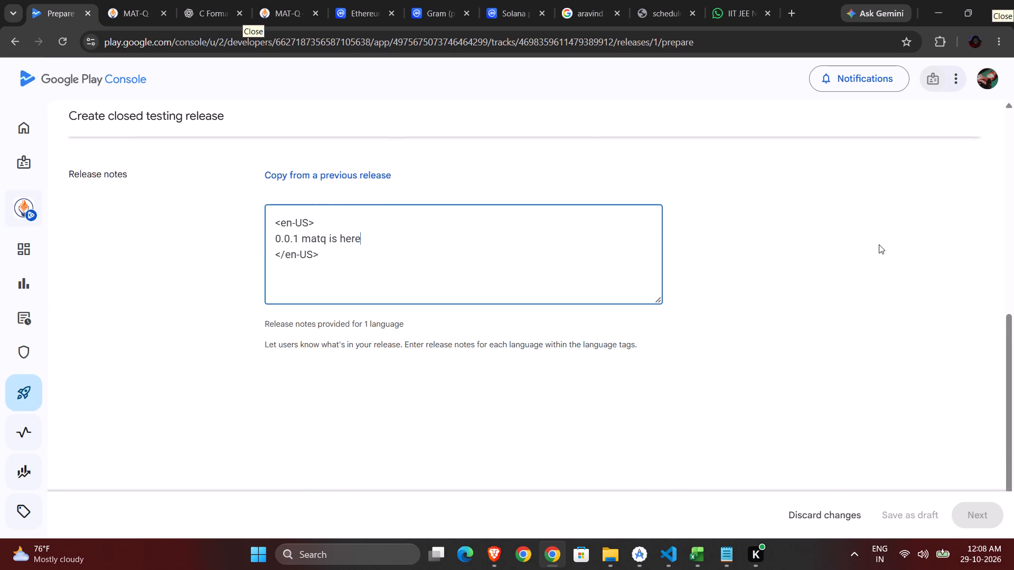
scroll(879, 244, up, 4)
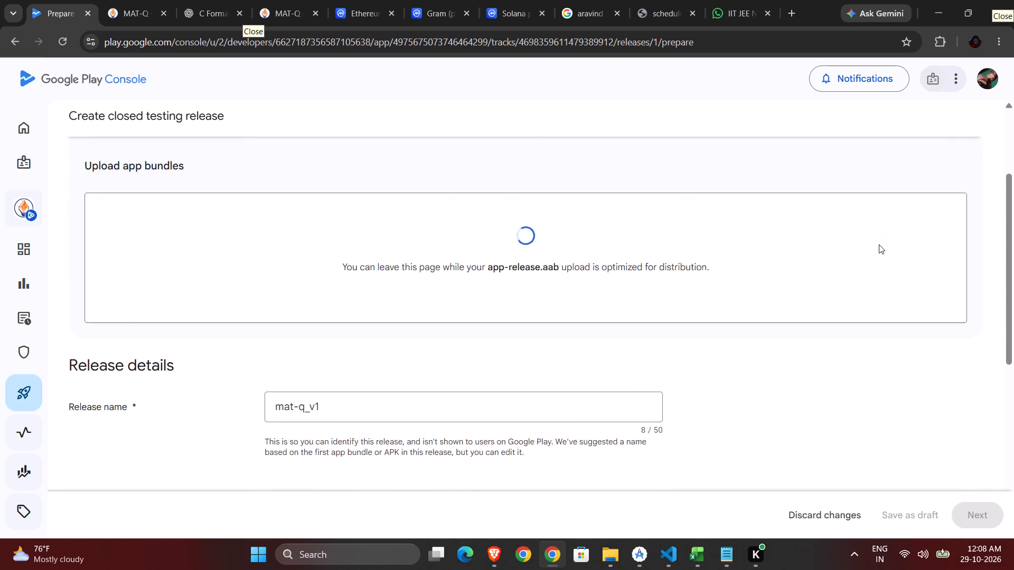
scroll(827, 338, down, 2)
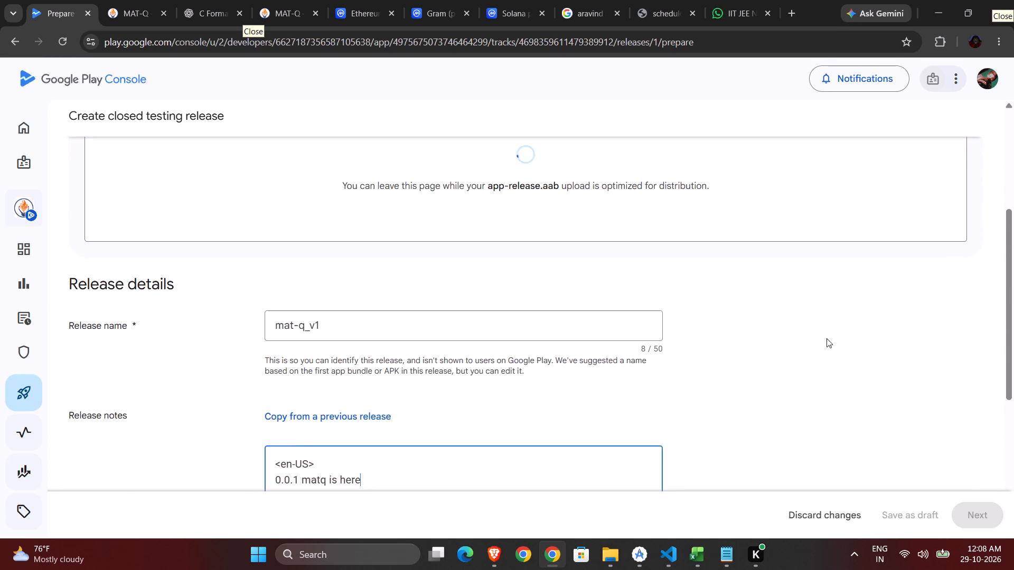
scroll(827, 338, down, 2)
scroll(786, 379, down, 2)
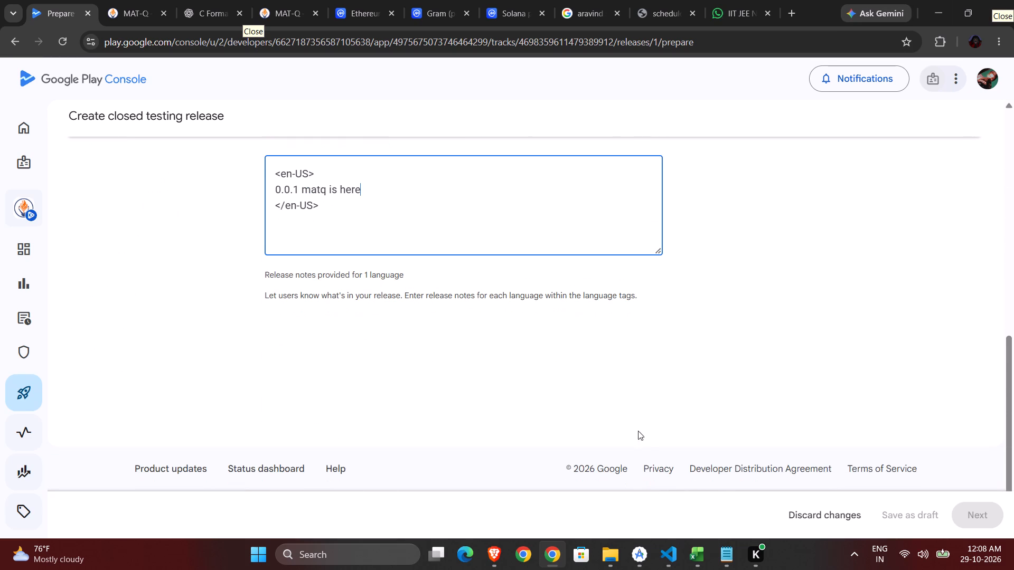
scroll(584, 227, down, 3)
scroll(656, 270, up, 1)
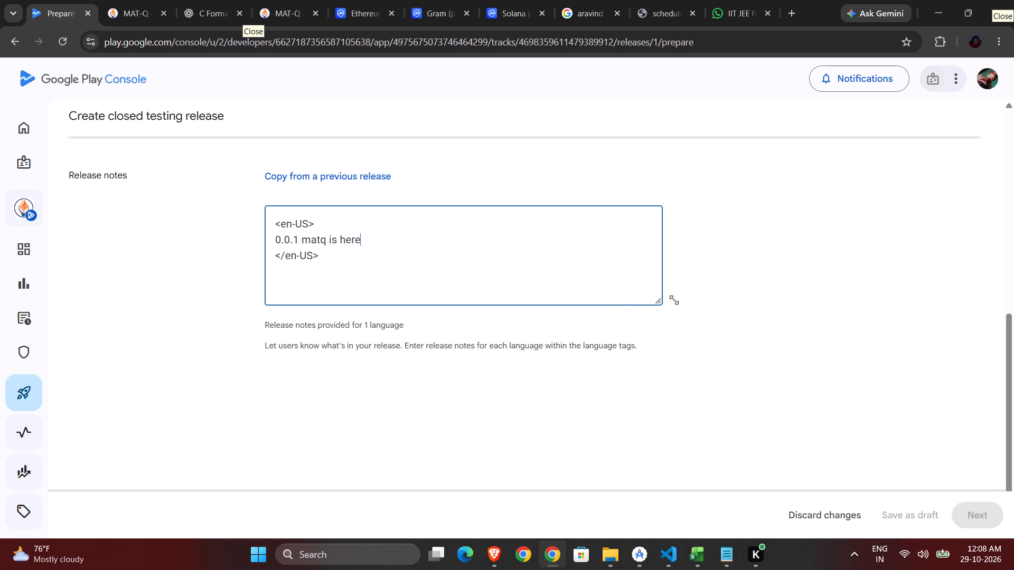
scroll(687, 246, up, 3)
scroll(687, 246, down, 5)
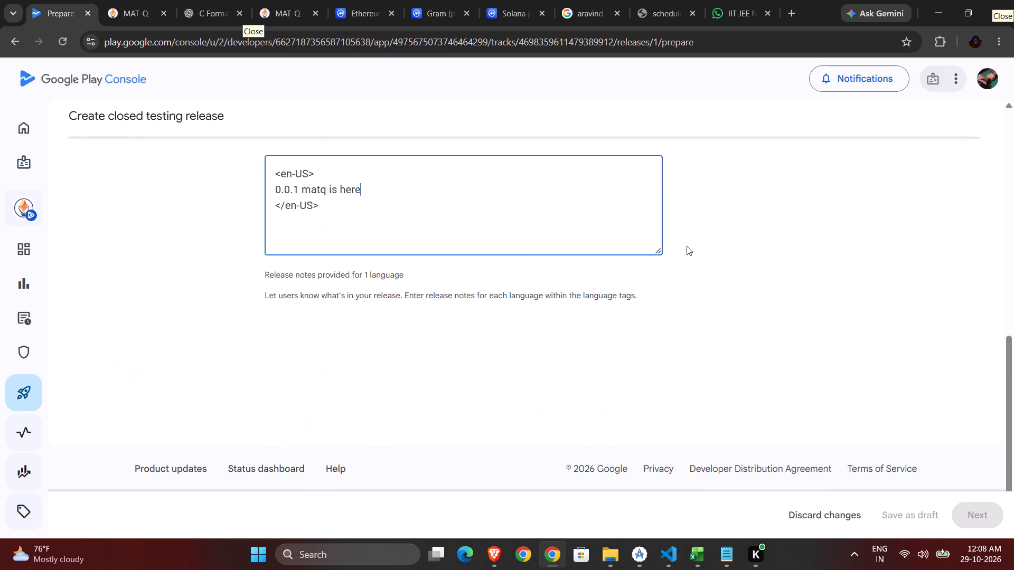
scroll(682, 309, down, 1)
Review the closed testing release form, checking the release notes, release name and the app-release.aab upload status.
scroll(661, 248, down, 1)
drag(659, 250, 581, 220)
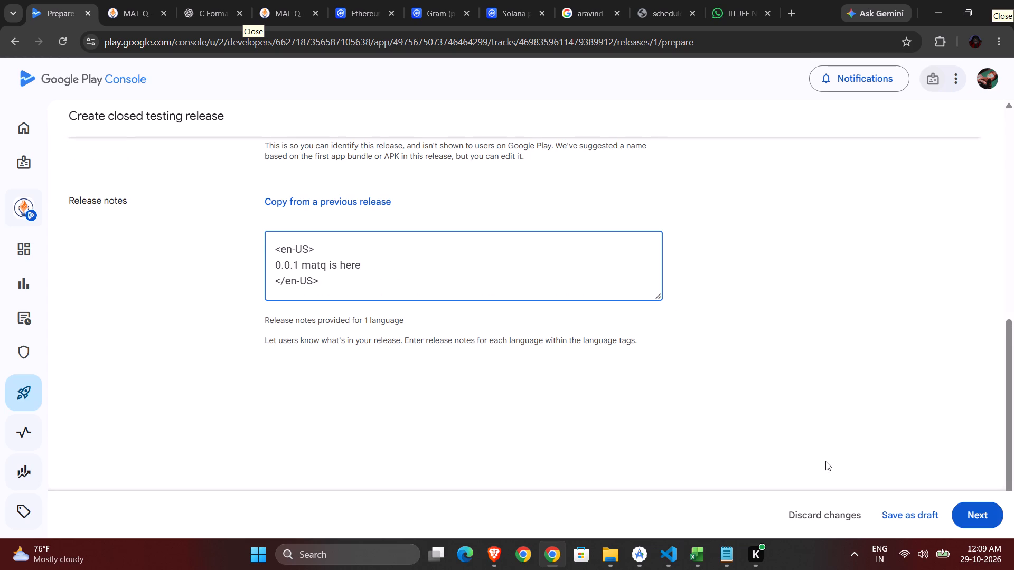
scroll(830, 451, down, 3)
scroll(830, 451, up, 5)
scroll(830, 451, down, 7)
scroll(830, 451, up, 5)
scroll(830, 451, down, 3)
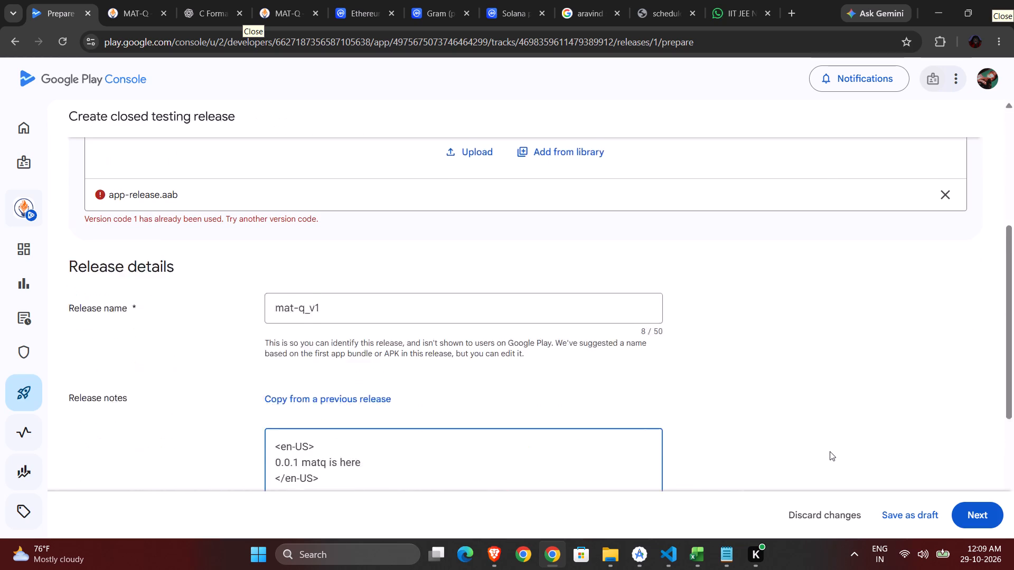
scroll(830, 451, up, 5)
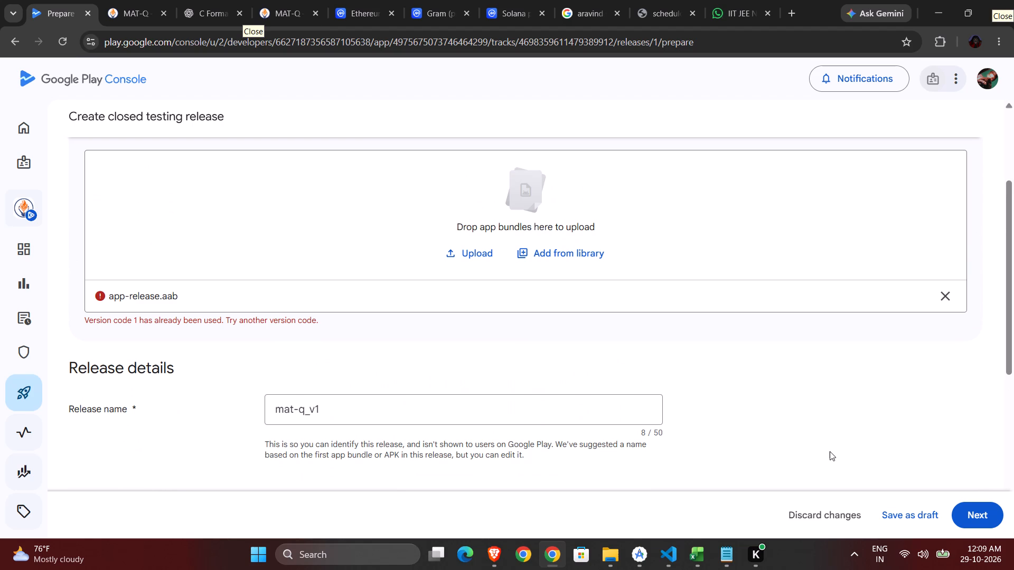
Add the existing app bundle with version code 1 (1.0.0) from the library to the closed testing release.
scroll(830, 451, up, 3)
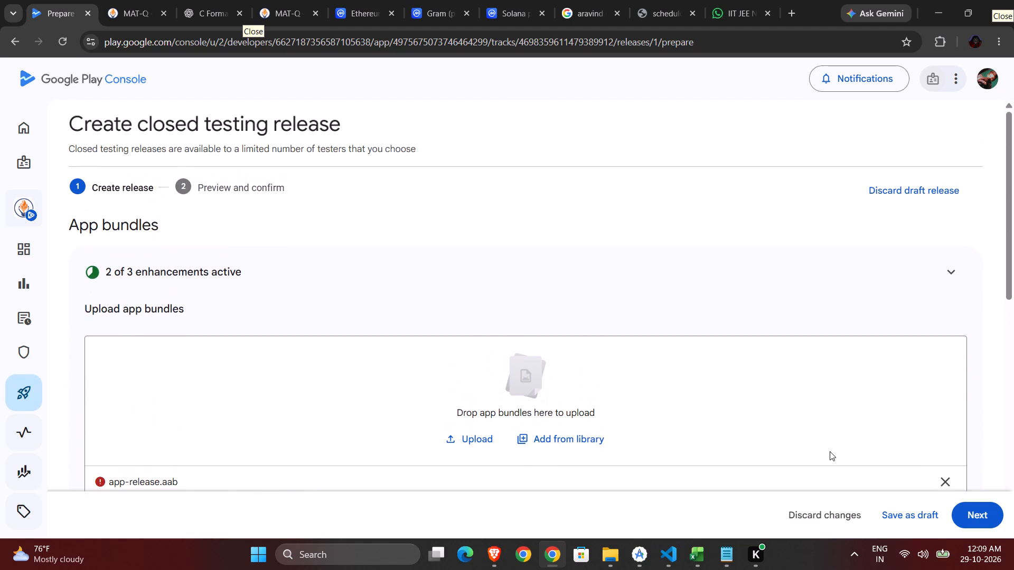
scroll(830, 451, up, 1)
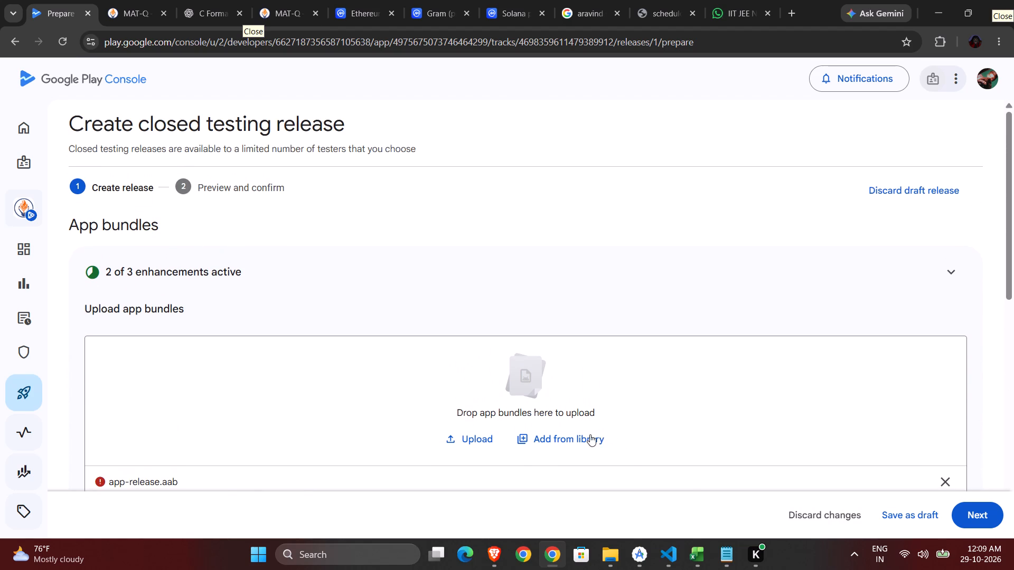
click(590, 434)
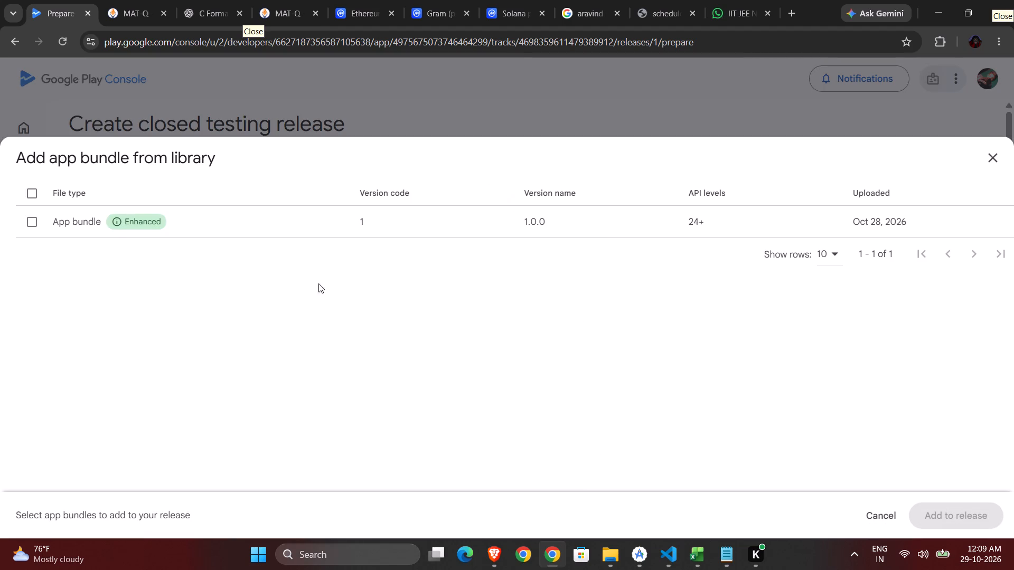
click(37, 221)
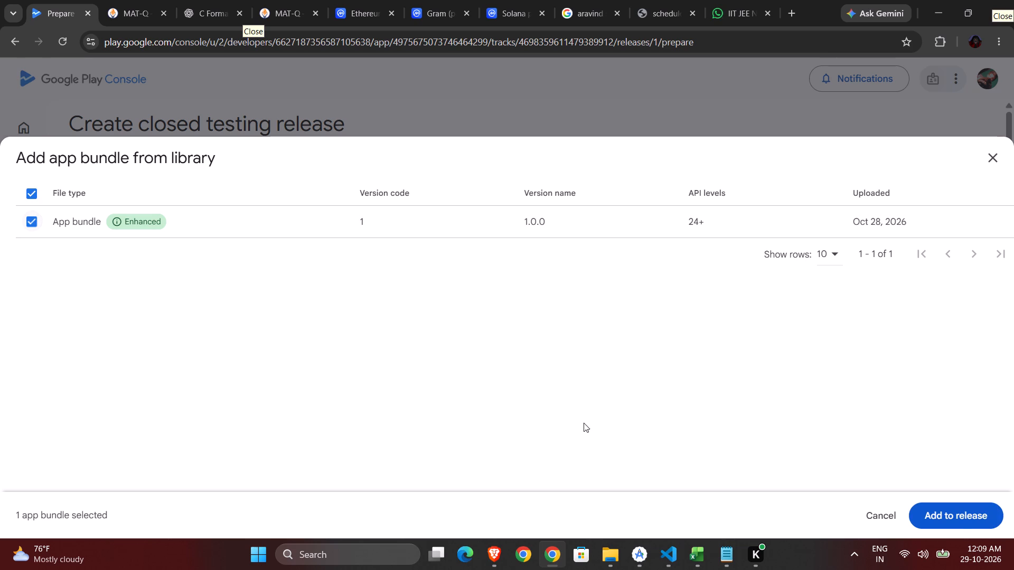
click(975, 514)
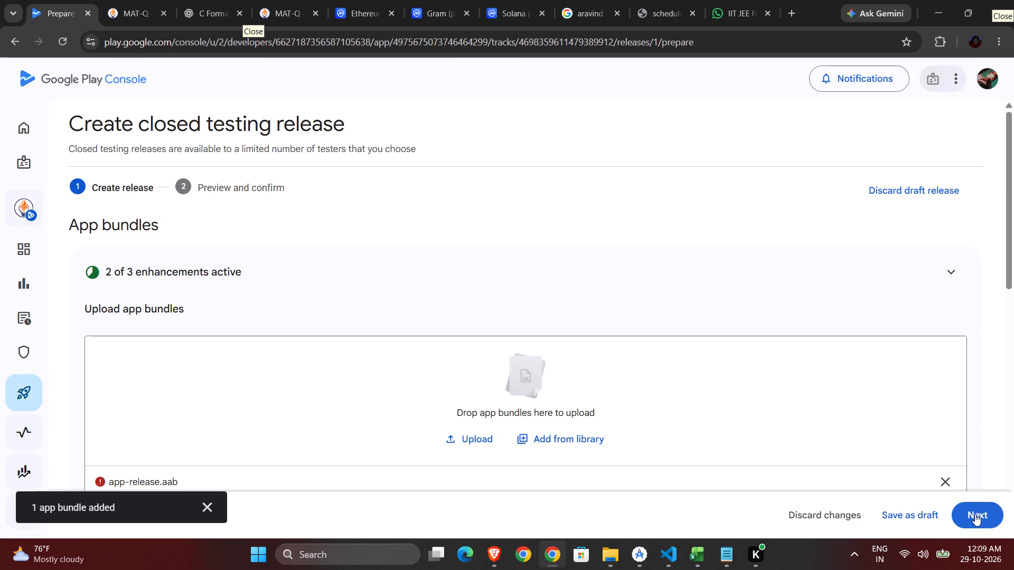
Open the details of the added app bundle 1 (1.0.0), look through them and close them.
scroll(731, 395, down, 5)
scroll(638, 354, up, 1)
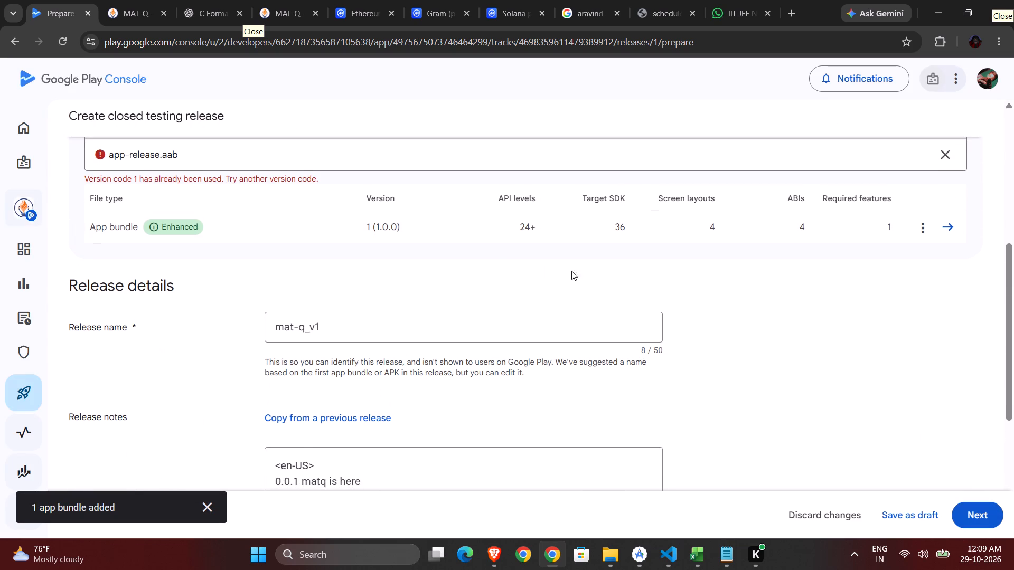
click(558, 222)
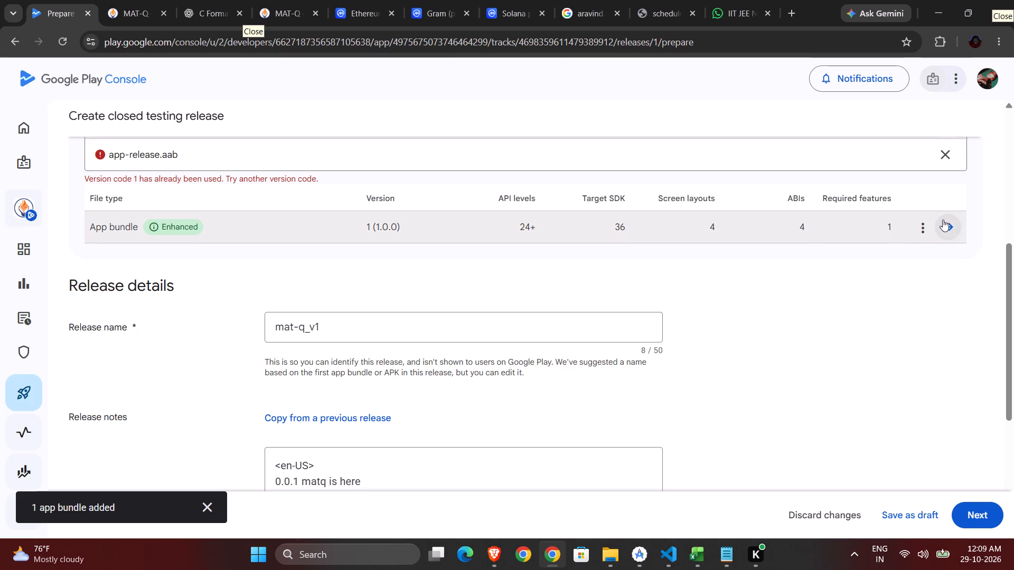
click(945, 223)
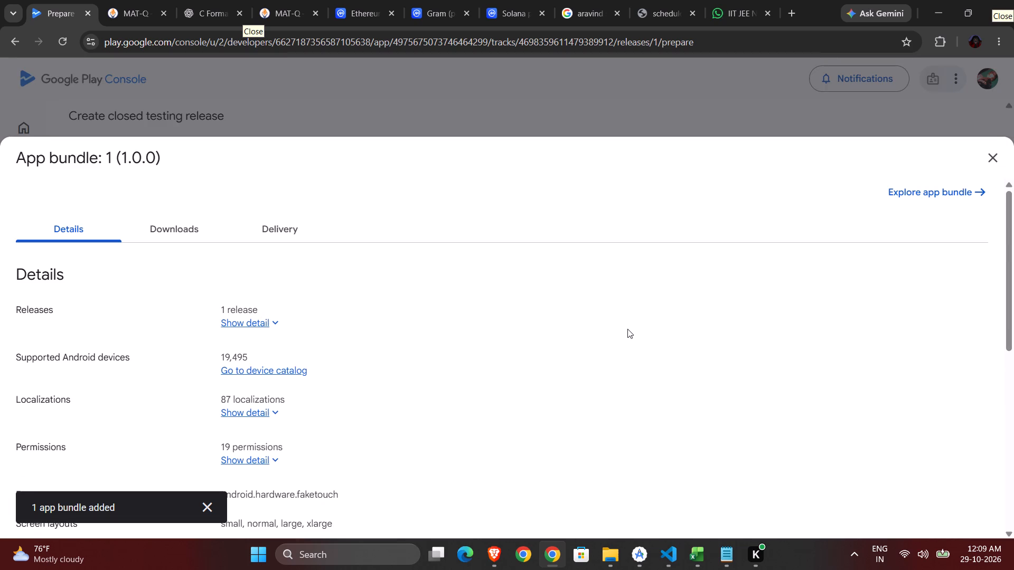
scroll(627, 329, down, 6)
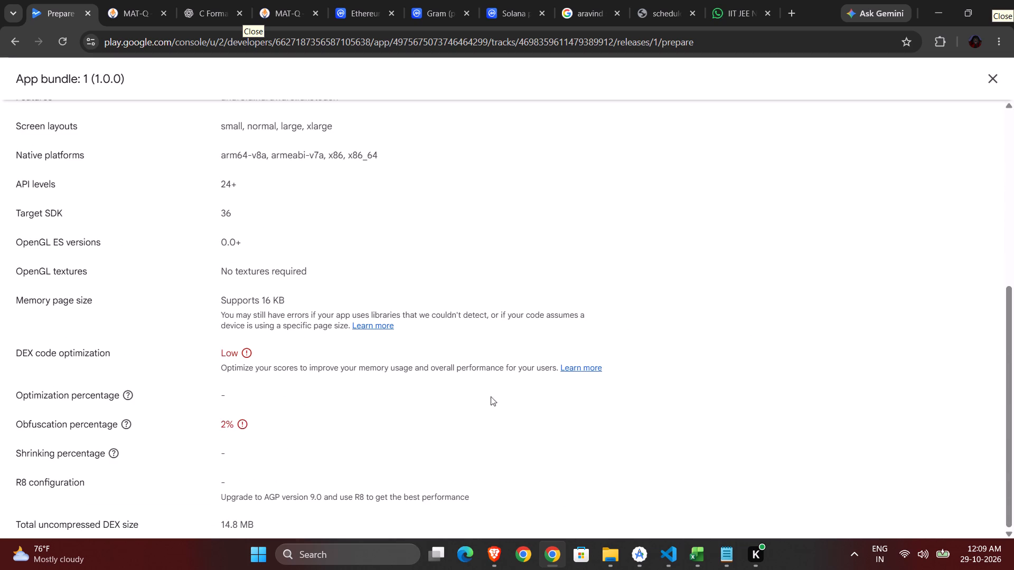
click(995, 88)
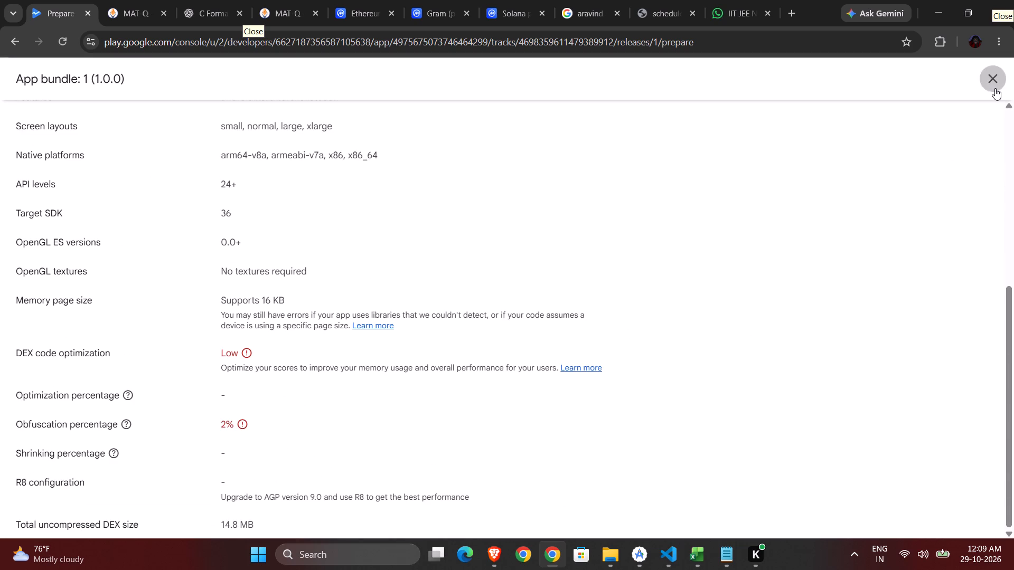
Advance the closed testing release to its preview, save it and go to Publishing overview.
scroll(845, 394, down, 2)
click(971, 502)
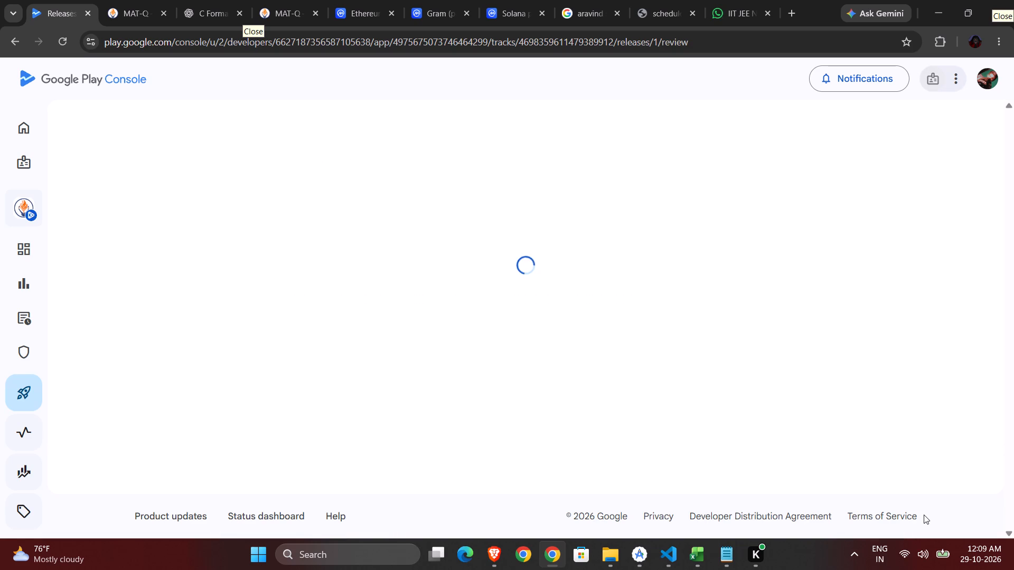
scroll(924, 515, down, 1)
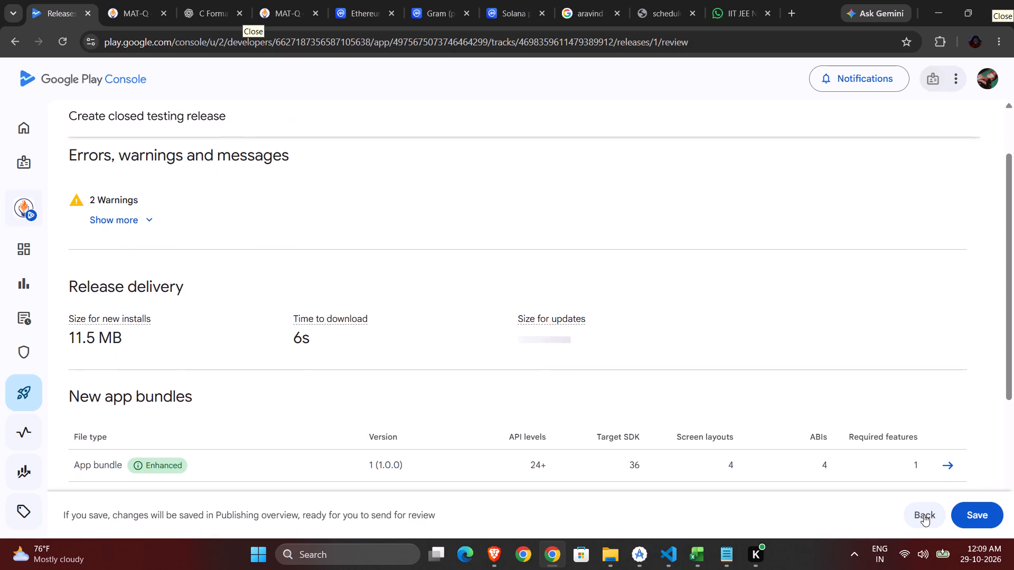
scroll(702, 459, down, 5)
click(976, 520)
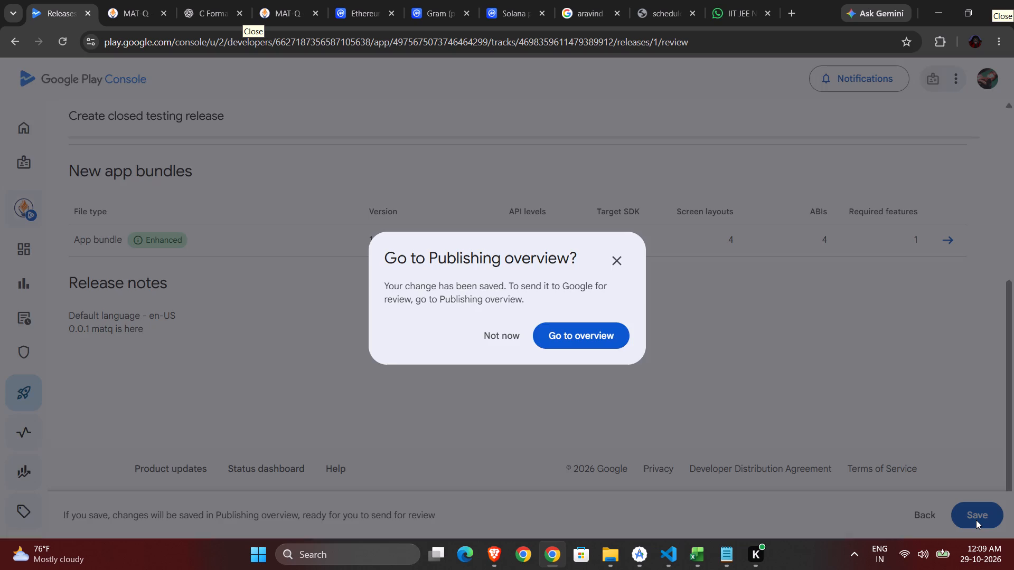
click(592, 342)
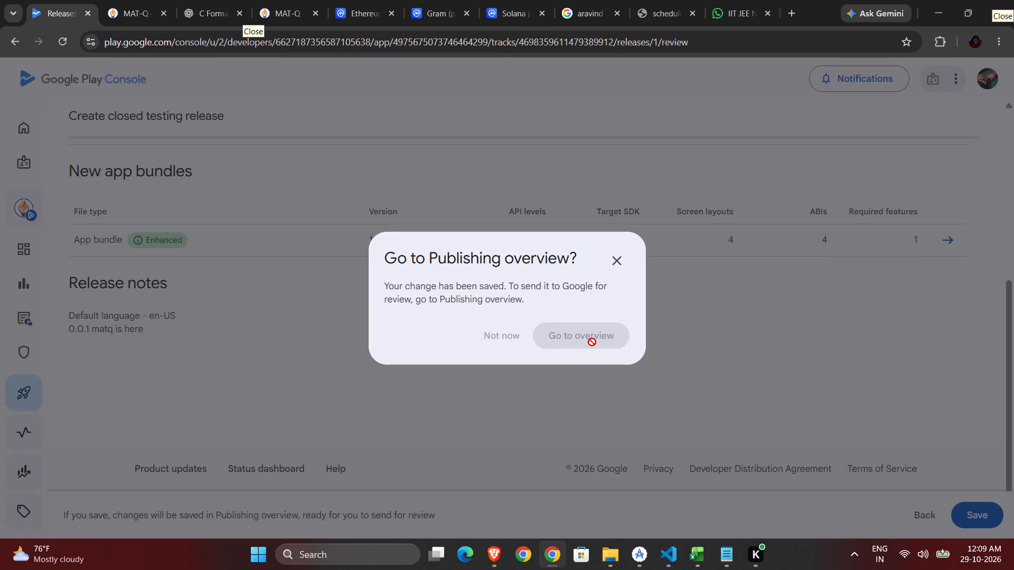
Examine the quick check status and the list of changes not yet submitted for review in Publishing overview.
scroll(584, 362, down, 3)
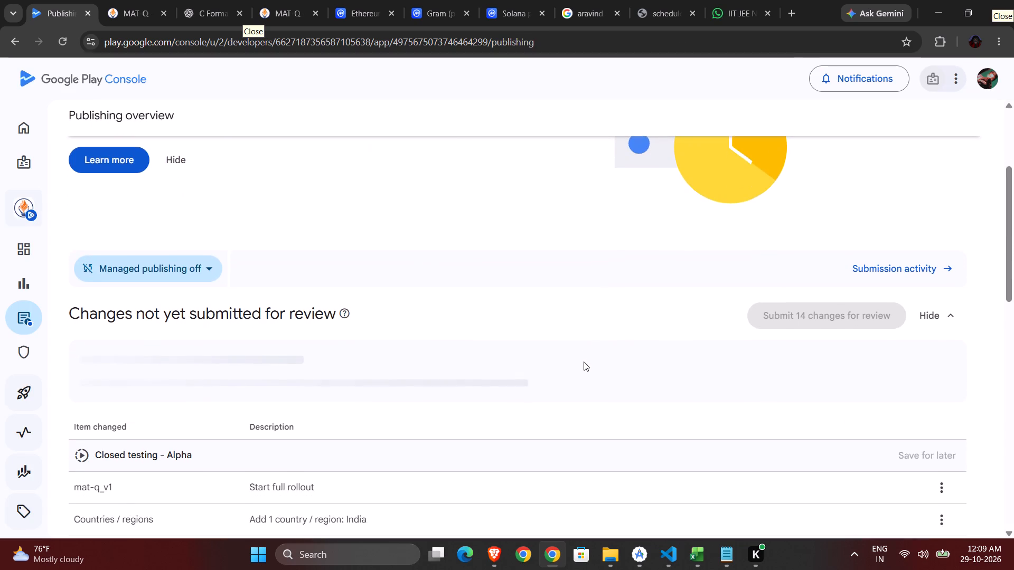
scroll(584, 362, down, 2)
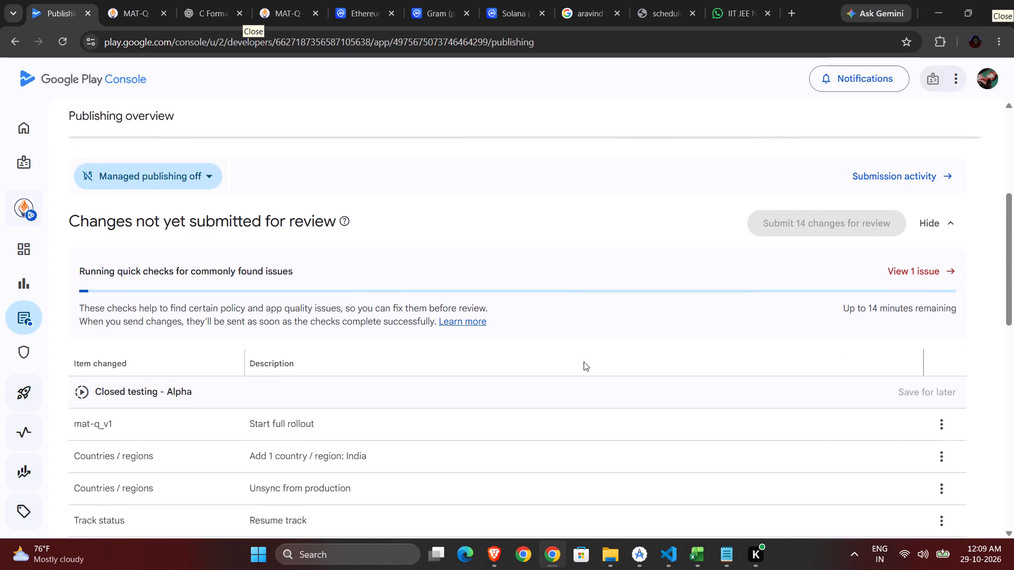
scroll(584, 362, down, 1)
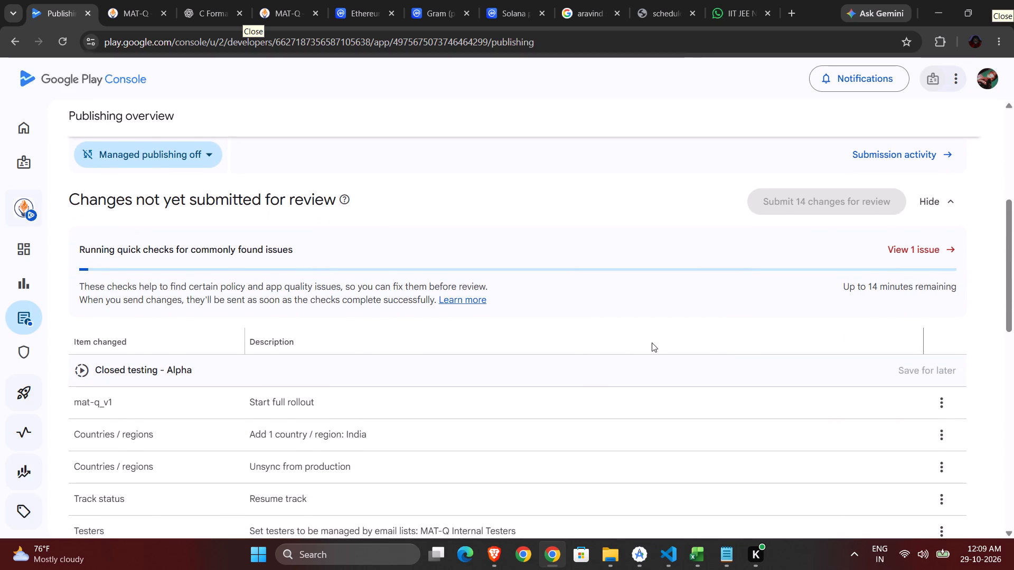
scroll(626, 356, down, 3)
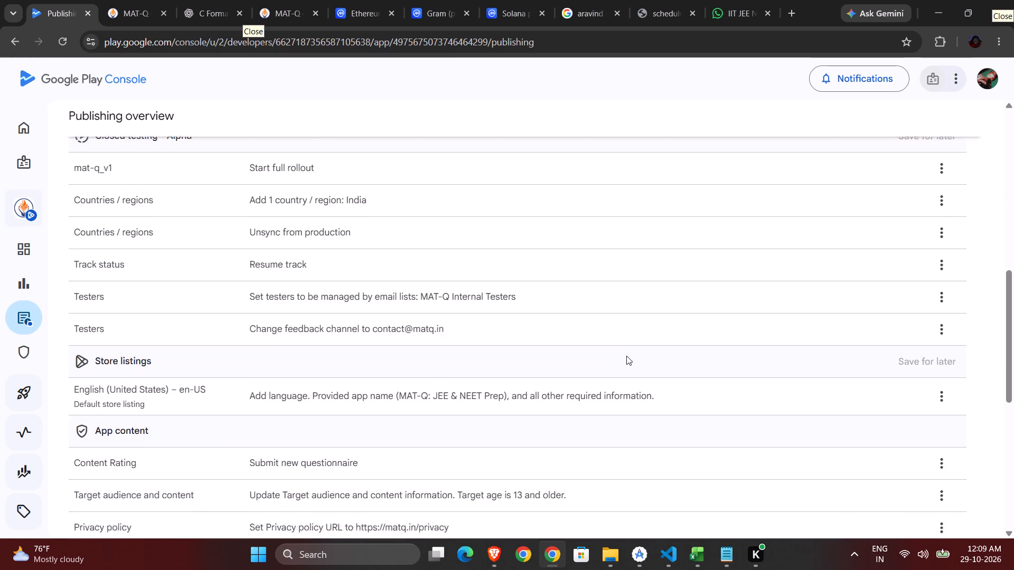
scroll(626, 356, down, 6)
scroll(586, 364, up, 6)
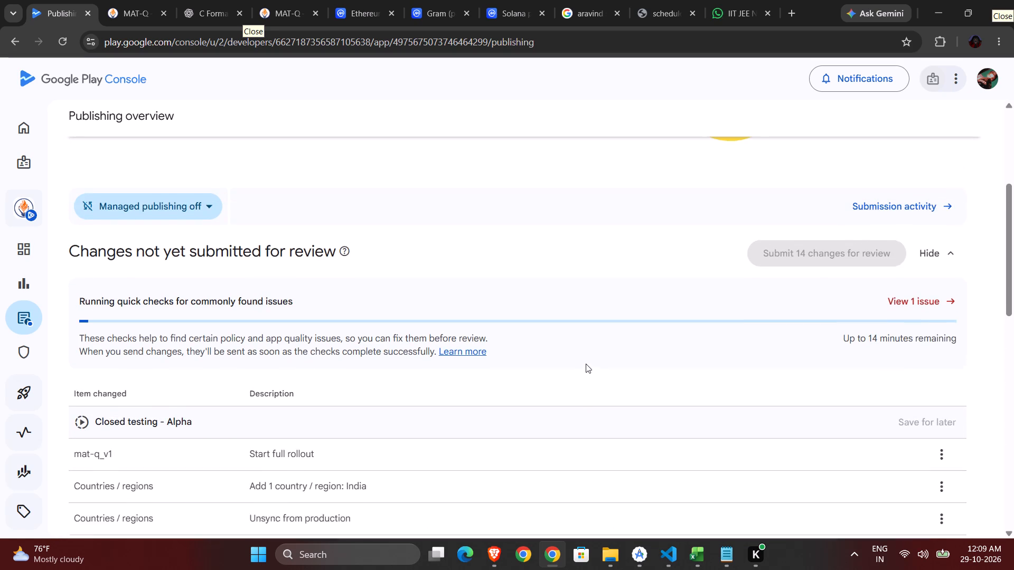
click(494, 477)
click(564, 457)
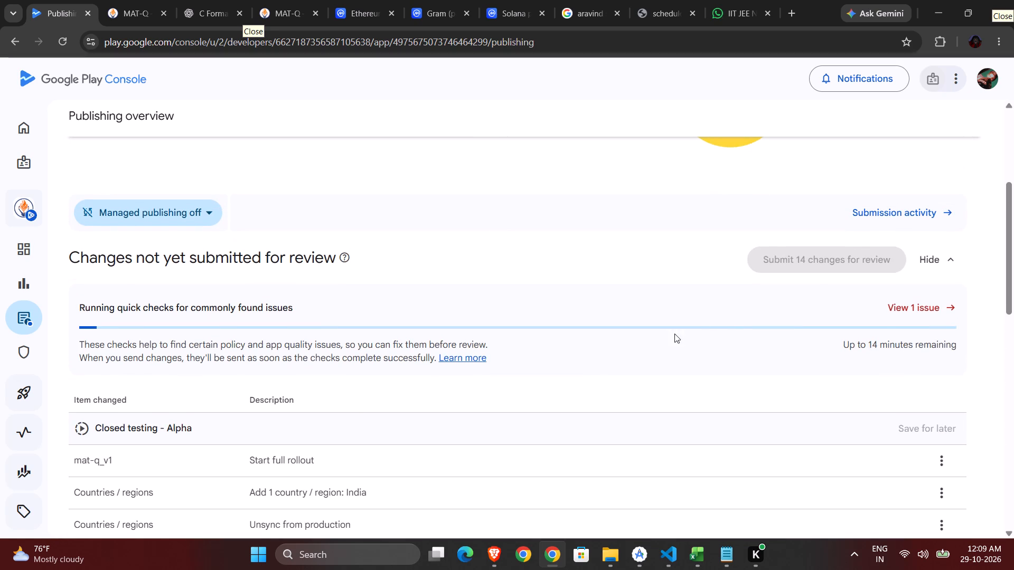
View the issue reported by the quick checks and open its advertising ID declaration page.
click(881, 309)
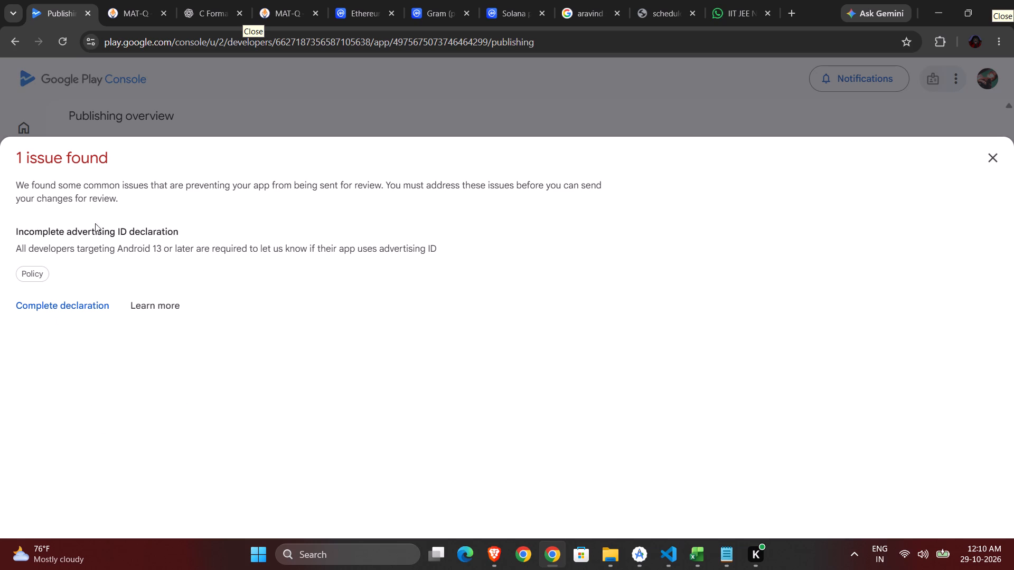
click(72, 311)
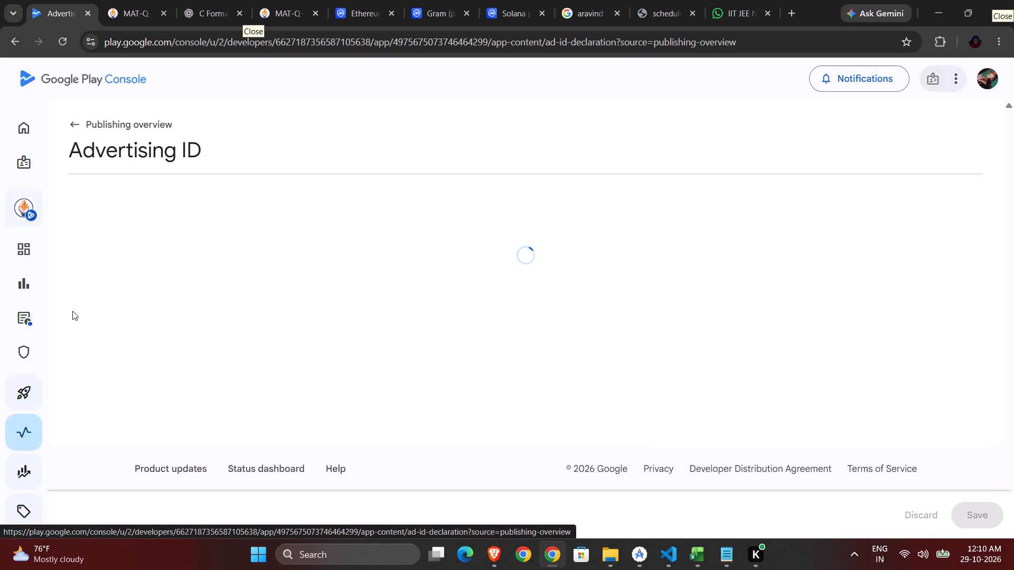
scroll(295, 309, down, 6)
scroll(295, 309, up, 2)
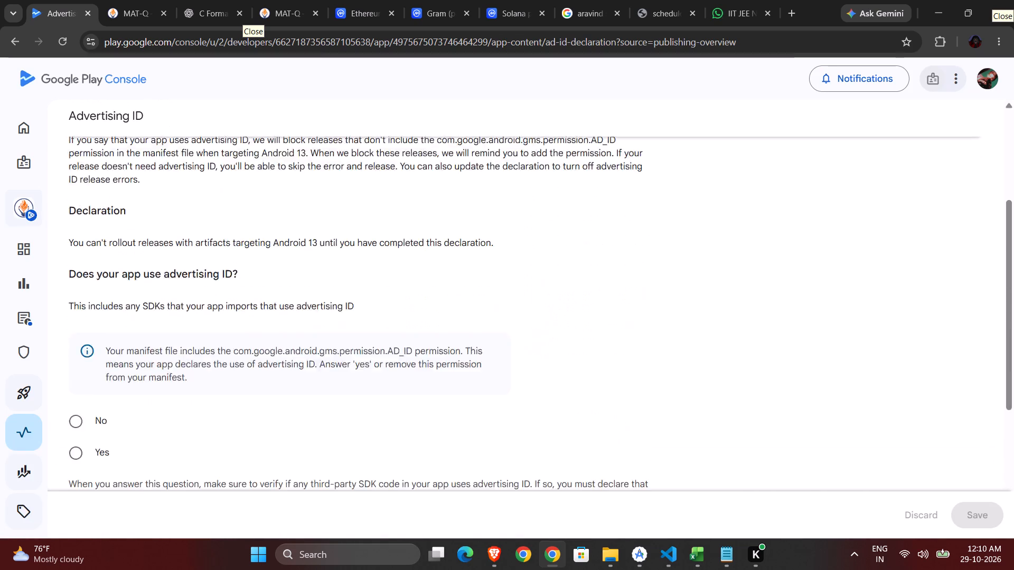
scroll(295, 309, up, 2)
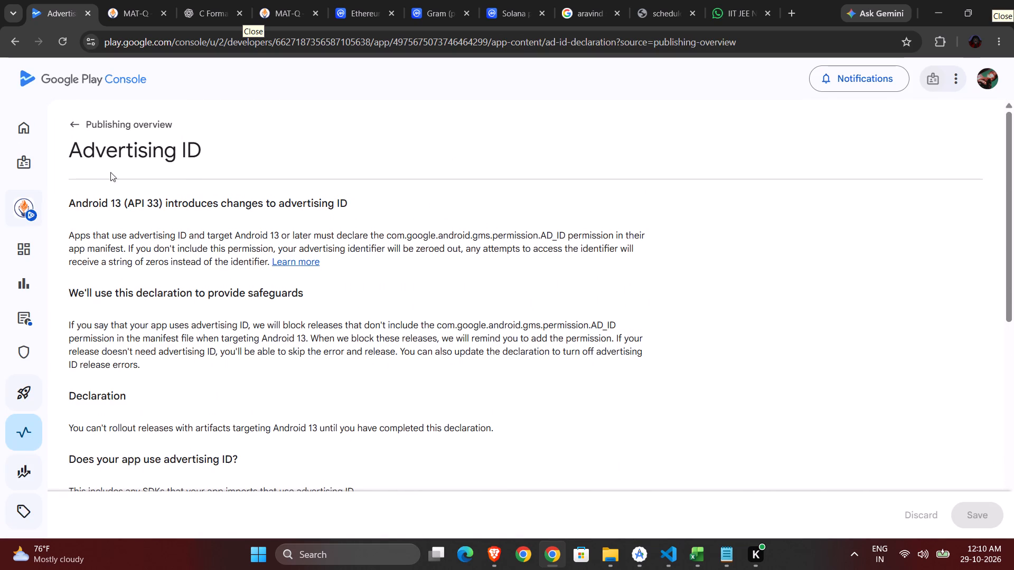
Copy the Advertising ID declaration page's text and send it to the Codex chat in Visual Studio Code.
drag(70, 145, 416, 569)
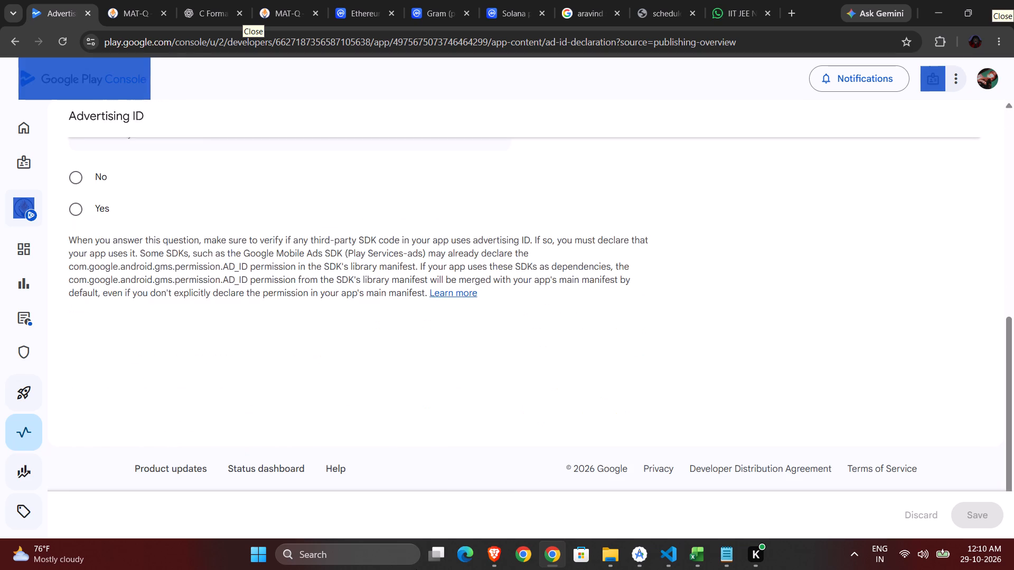
drag(416, 569, 558, 326)
key(ctrl+c)
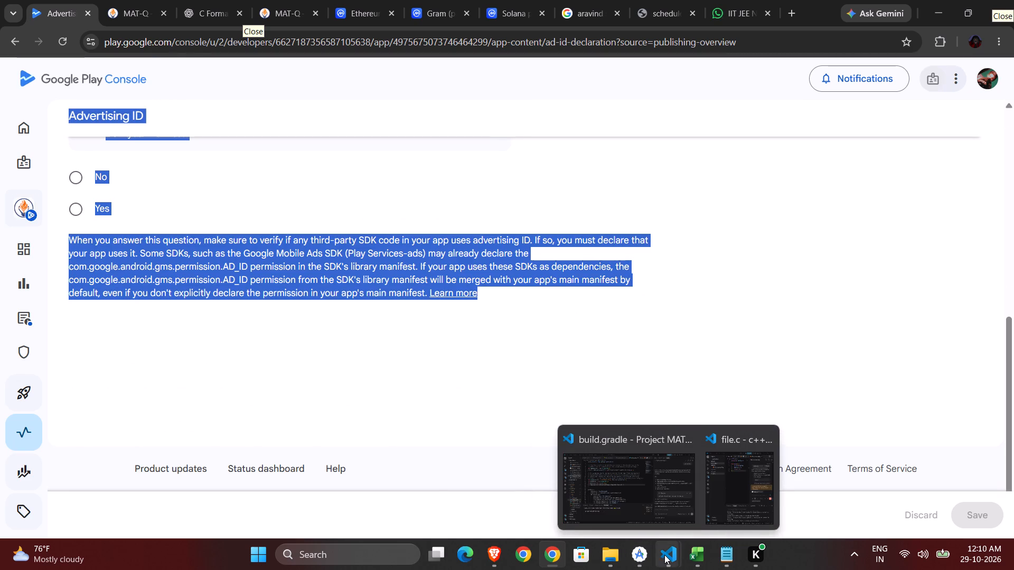
click(639, 508)
click(778, 425)
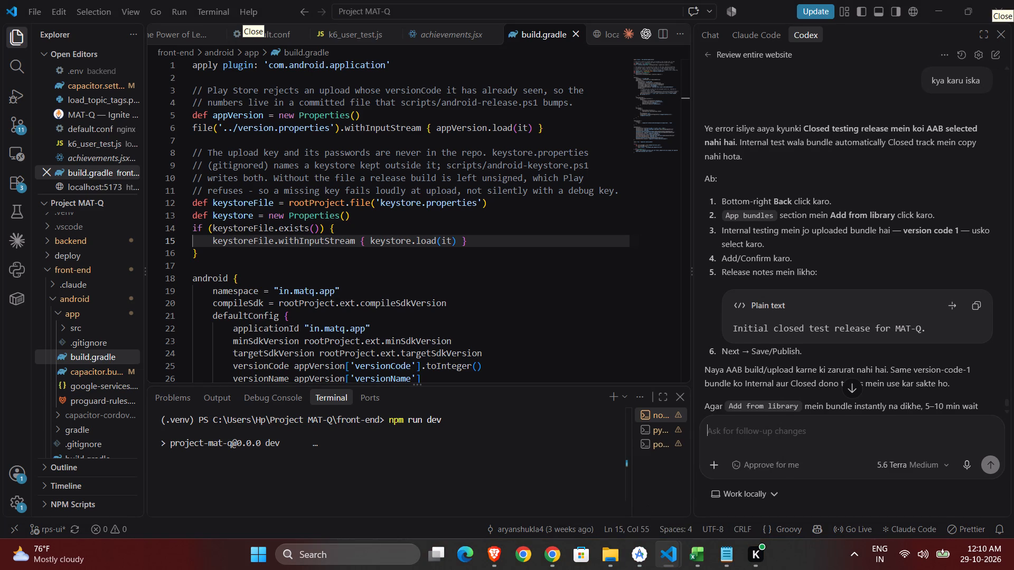
key(ctrl+v)
key(Return)
click(847, 543)
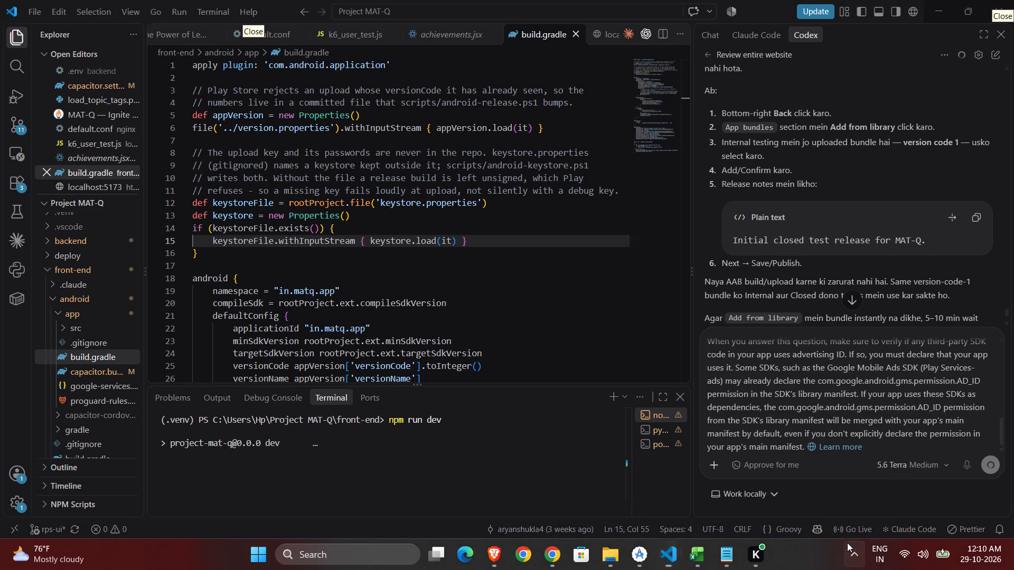
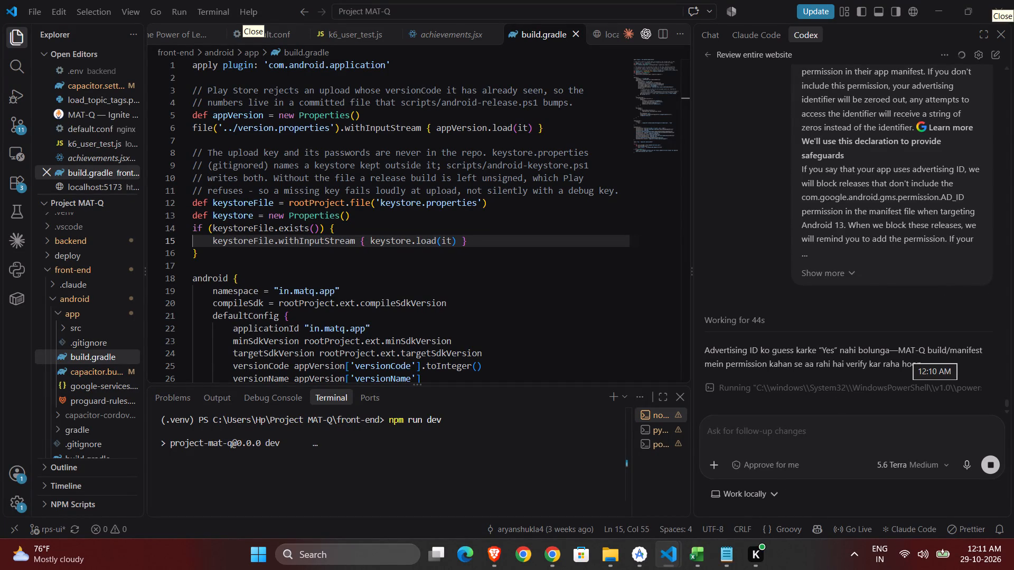
Switch to Google Chrome and reread the Advertising ID declaration's requirements, its advertising ID question and the guidance on third-party SDKs.
click(944, 0)
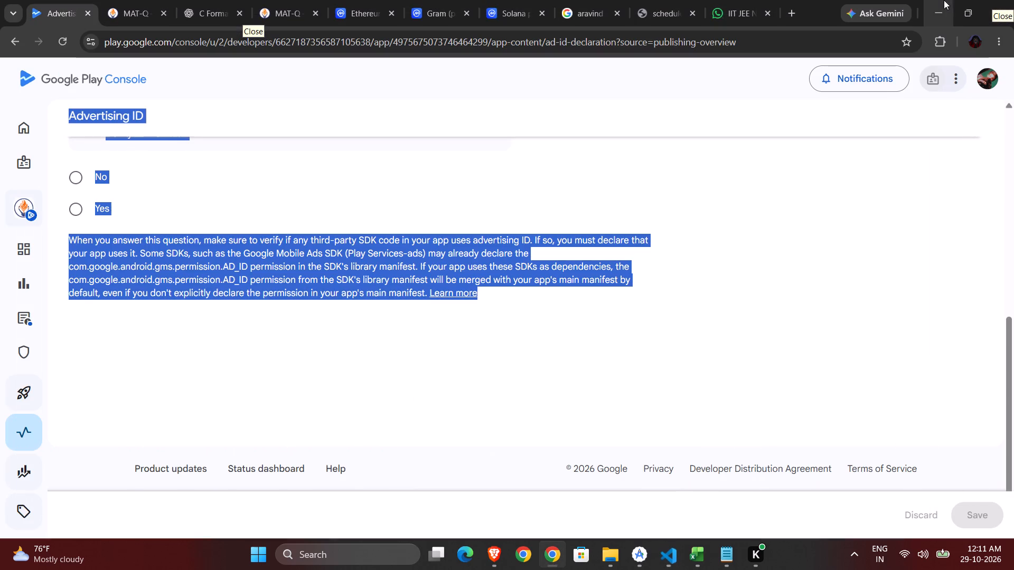
click(770, 250)
scroll(770, 250, up, 4)
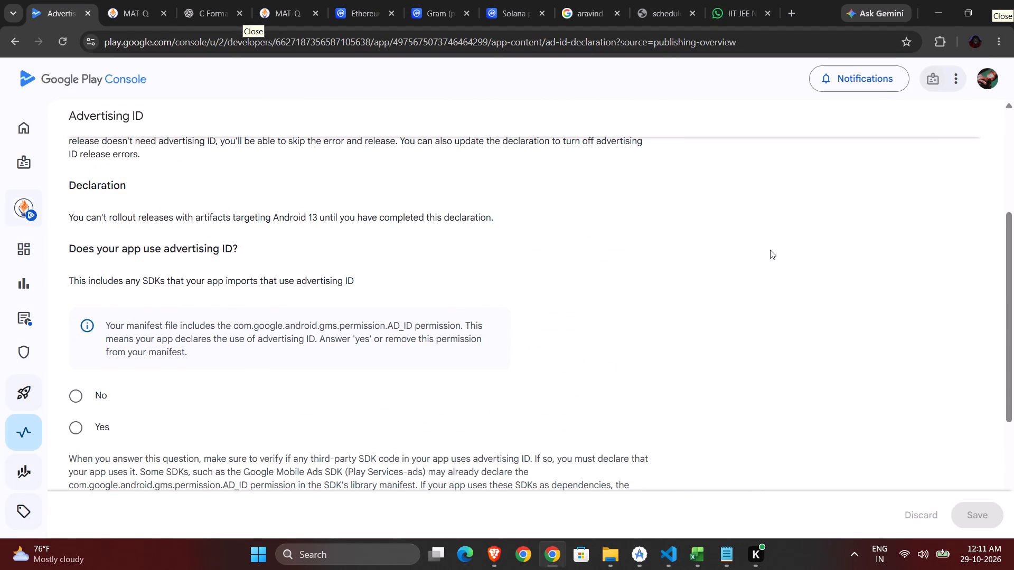
scroll(562, 212, up, 7)
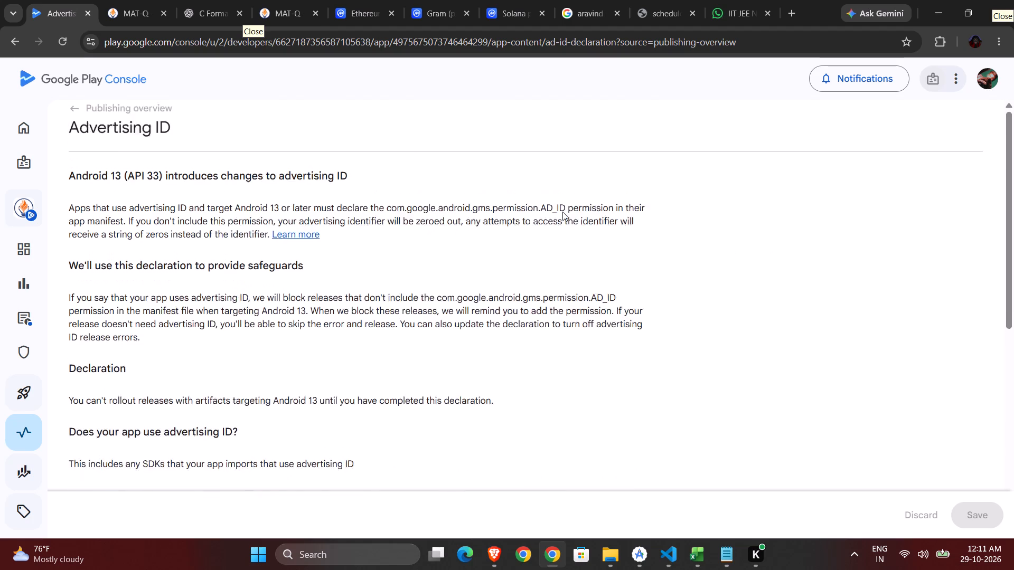
scroll(562, 212, down, 3)
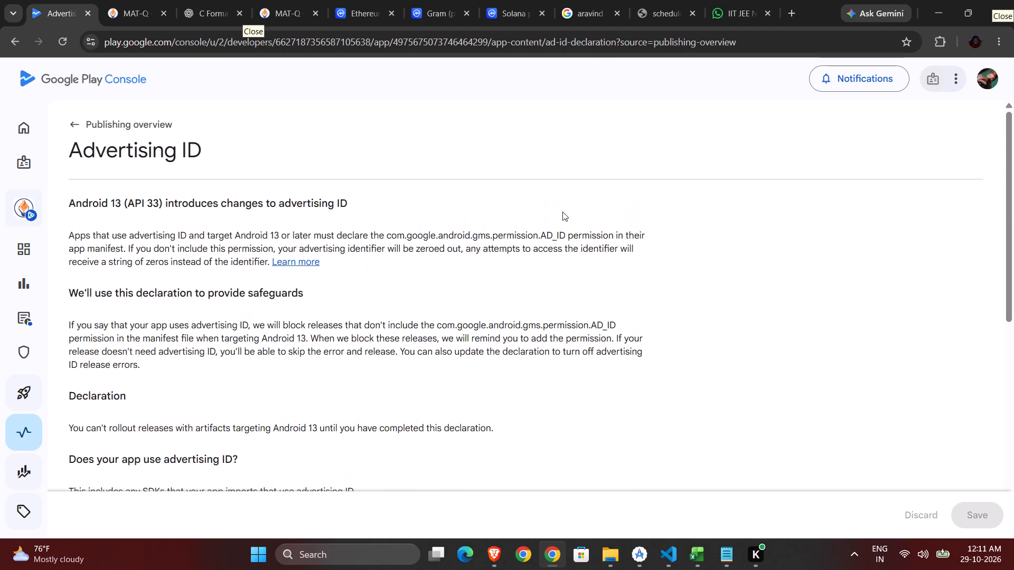
scroll(562, 212, down, 2)
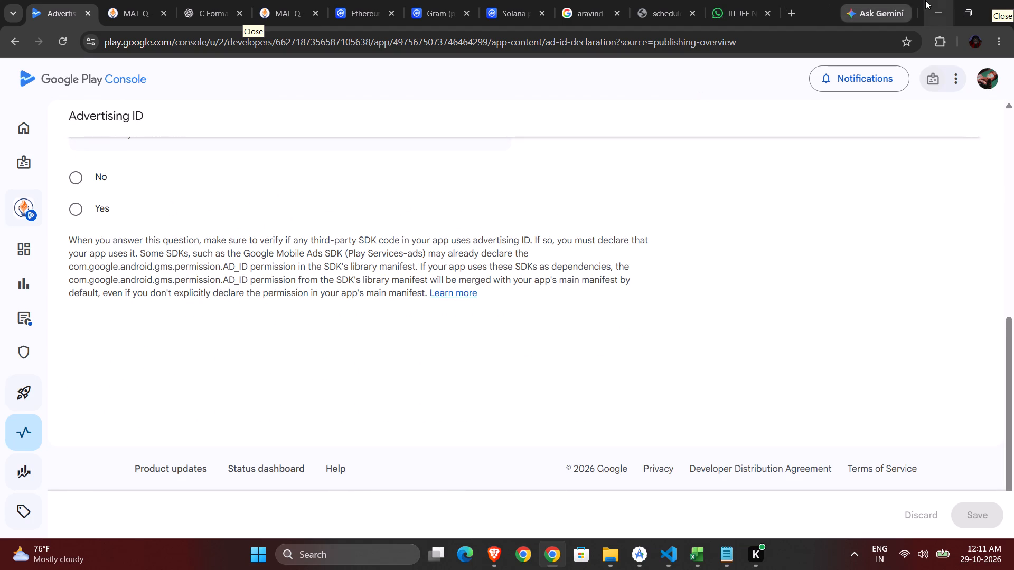
click(925, 0)
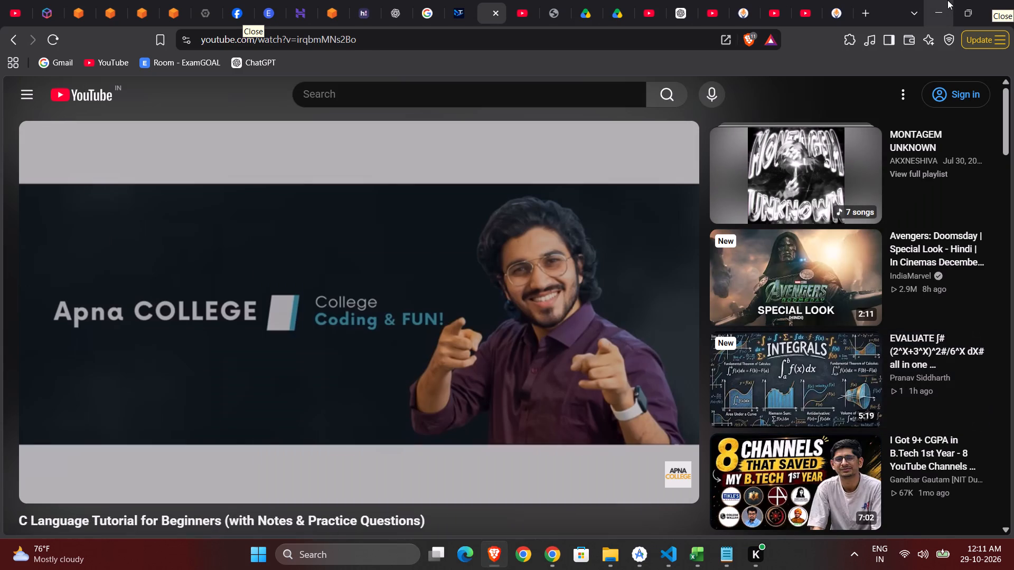
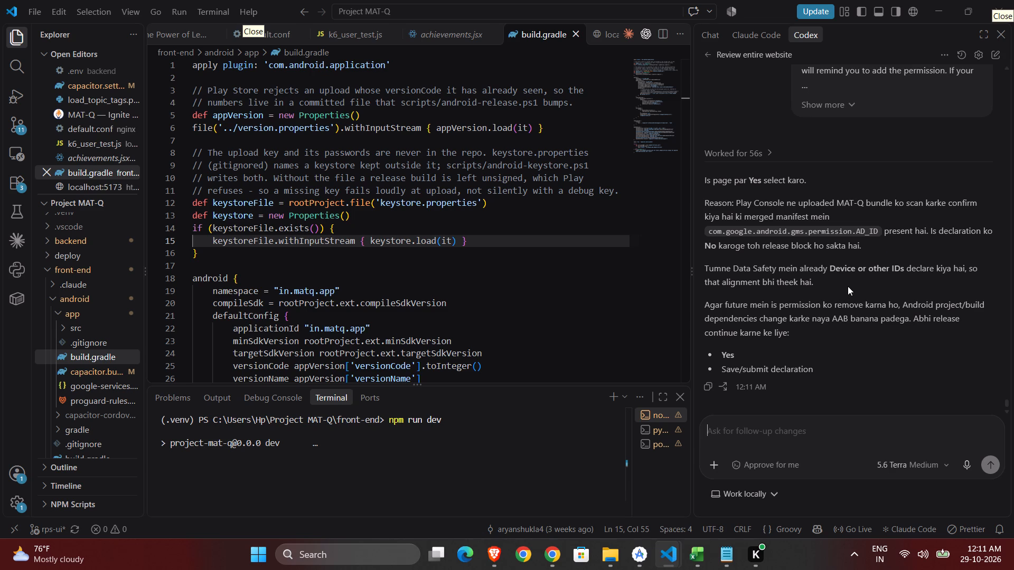
Ask Codex what answering Yes to the declaration would do, sending "yes karne se kya kay khoga ye vtao pl".
click(758, 422)
text(yes karne se kya kay khoga ye vtao)
key(space)
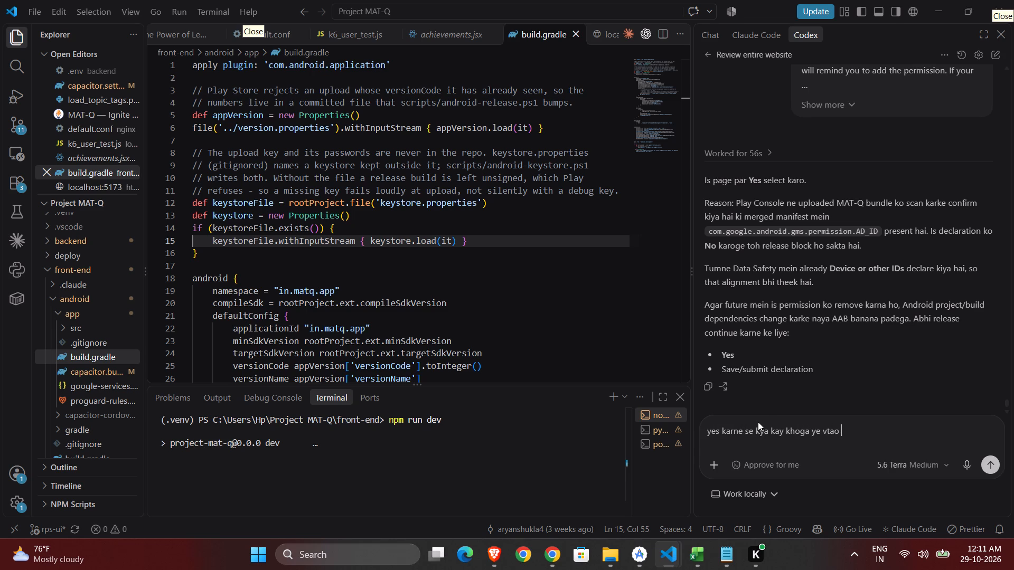
text(pl)
key(space)
key(Return)
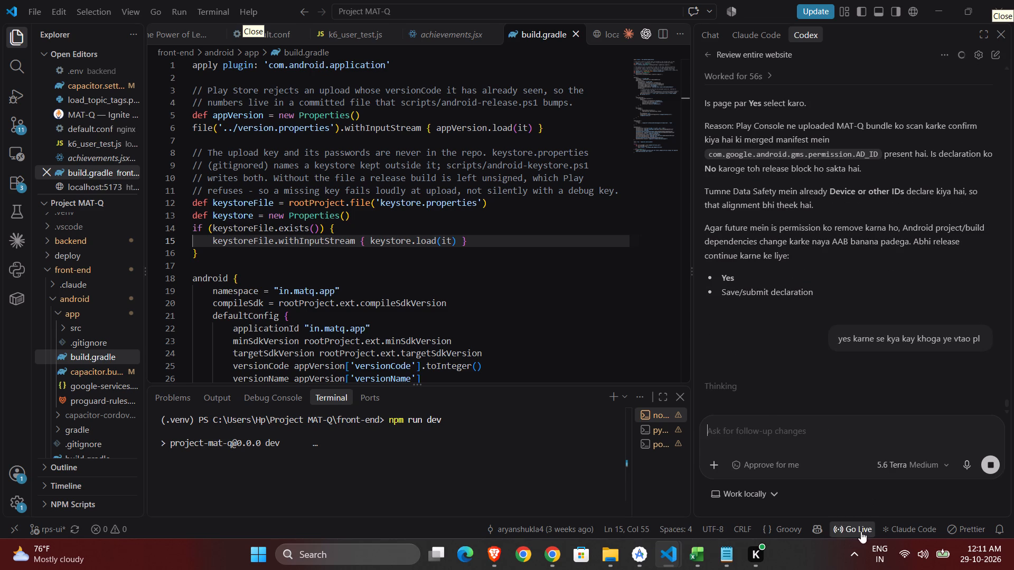
Show the hidden system tray icons.
click(860, 553)
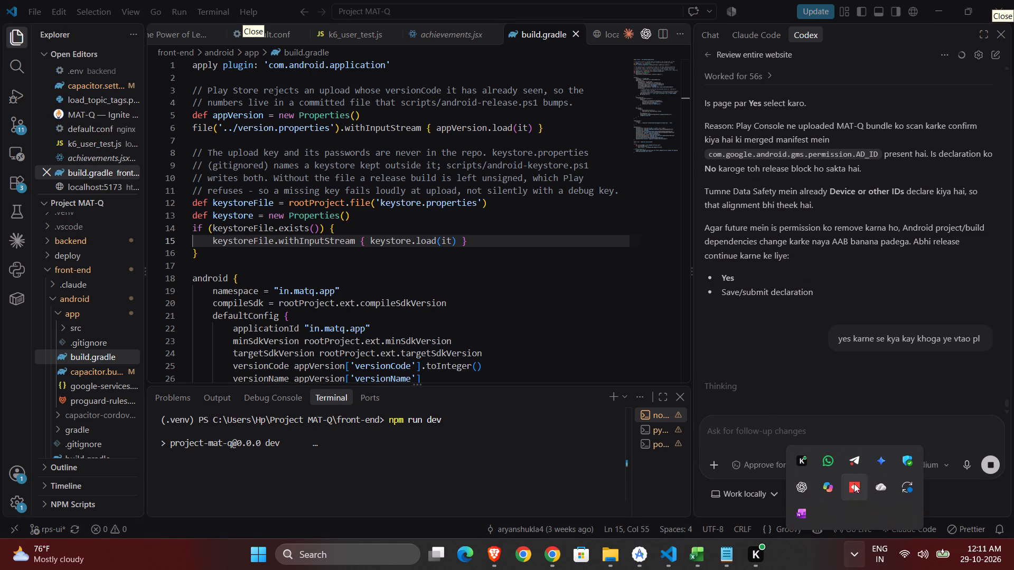
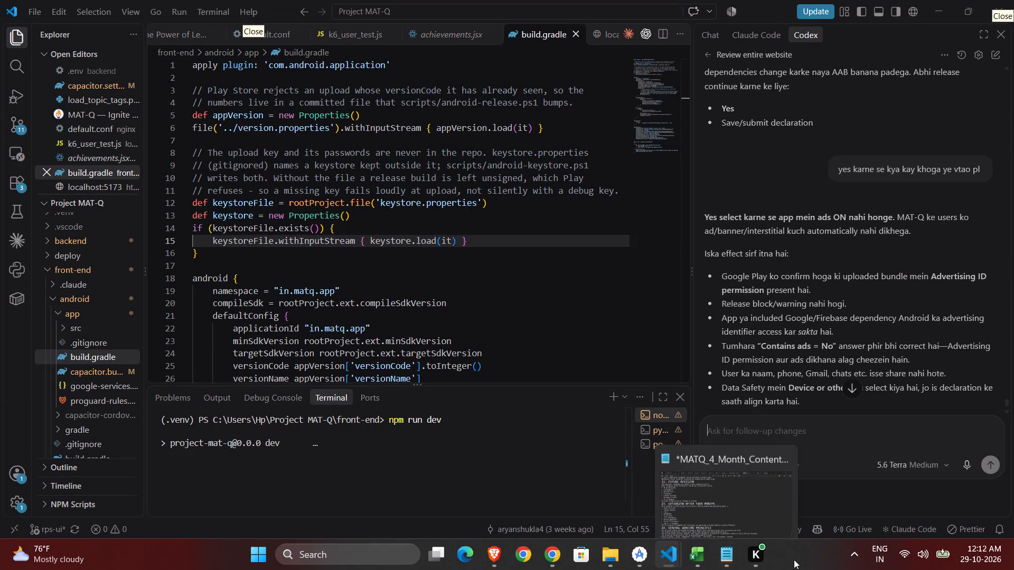
Show the hidden system tray icons.
click(850, 552)
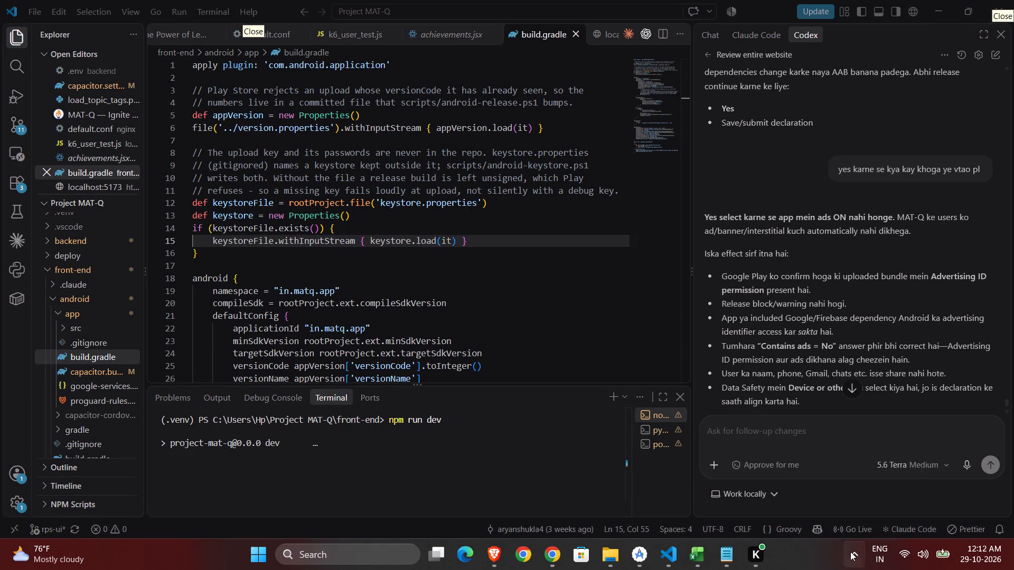
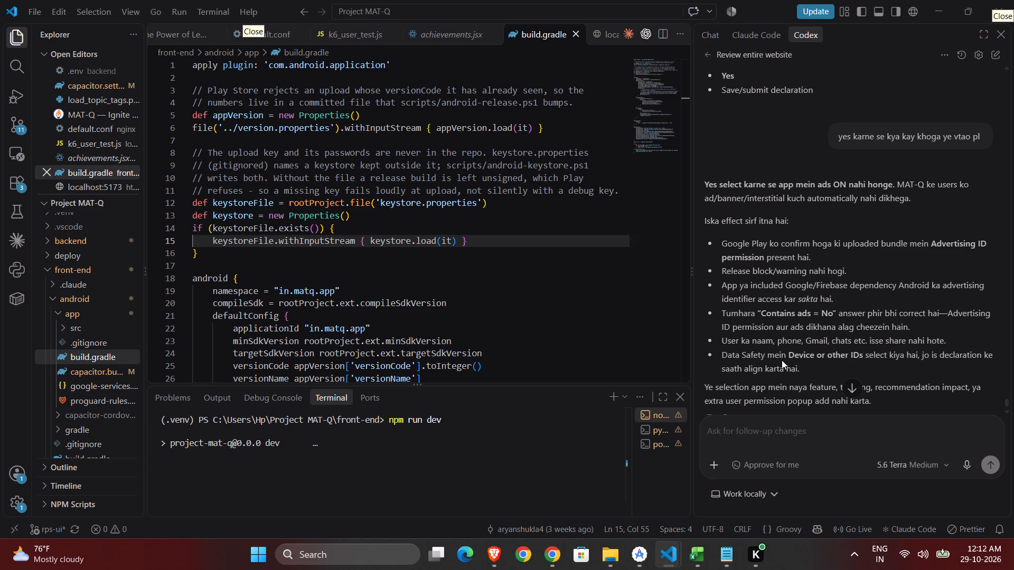
Finish reading Codex's reply, switch to Google Chrome and answer Yes to whether the app uses advertising ID.
scroll(782, 360, down, 1)
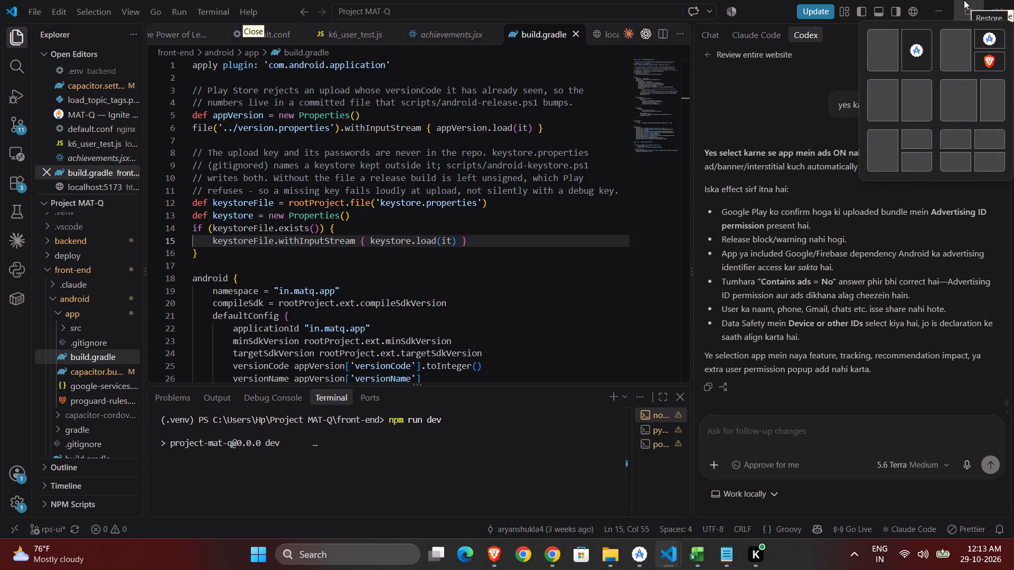
click(560, 552)
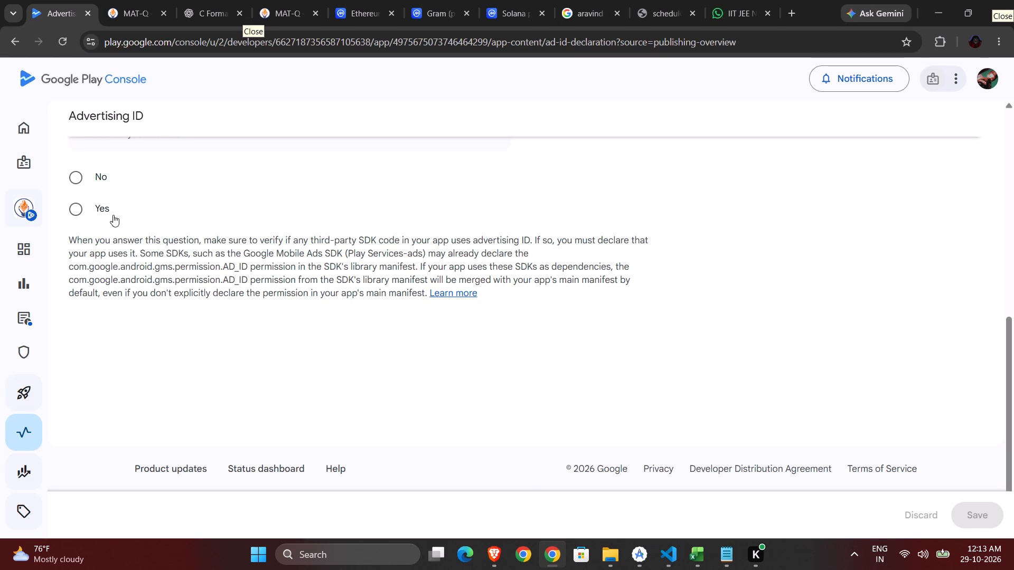
click(104, 211)
scroll(359, 373, down, 2)
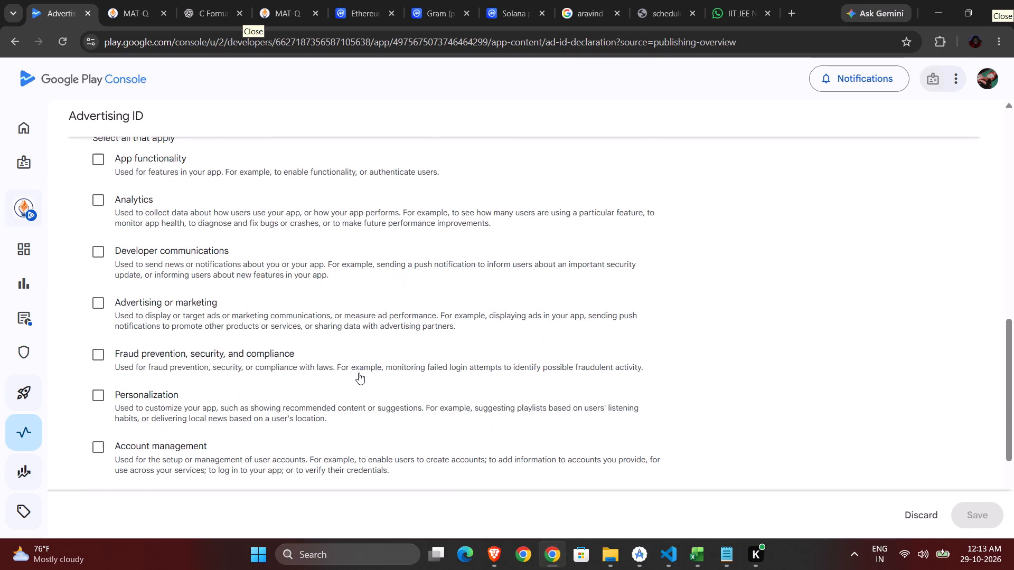
scroll(359, 373, down, 2)
drag(459, 361, 138, 255)
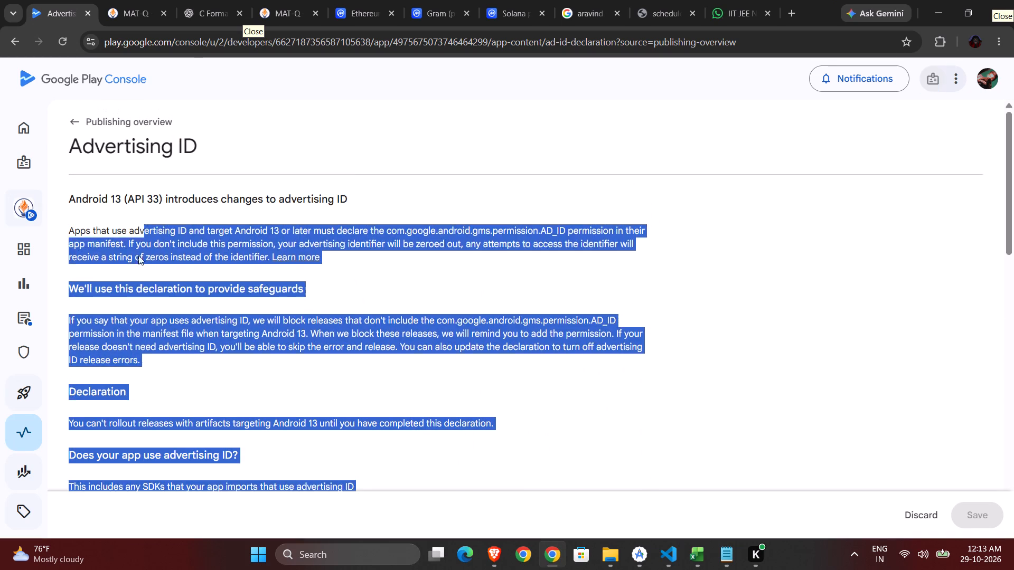
drag(138, 255, 58, 393)
key(ctrl+c)
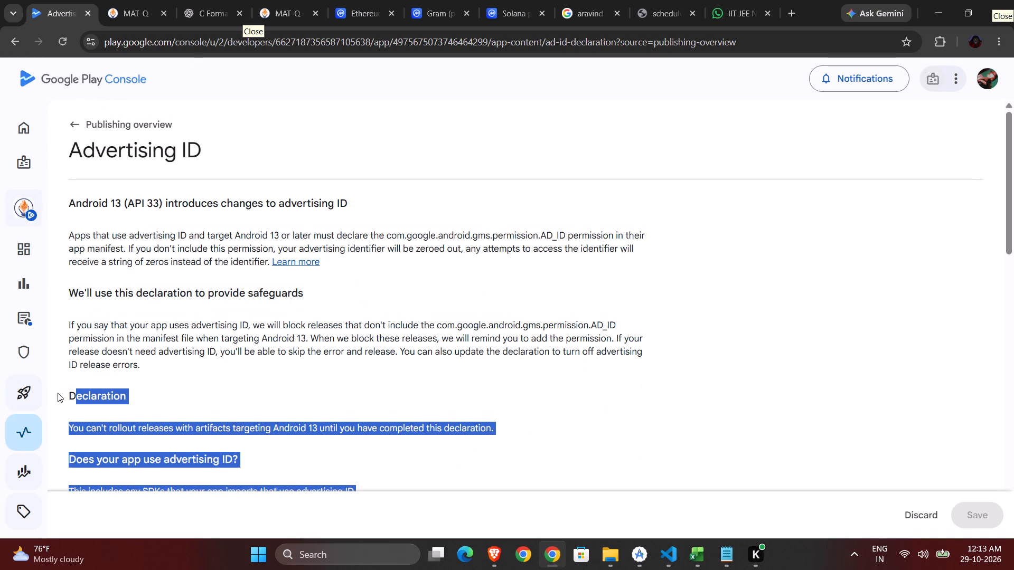
click(329, 394)
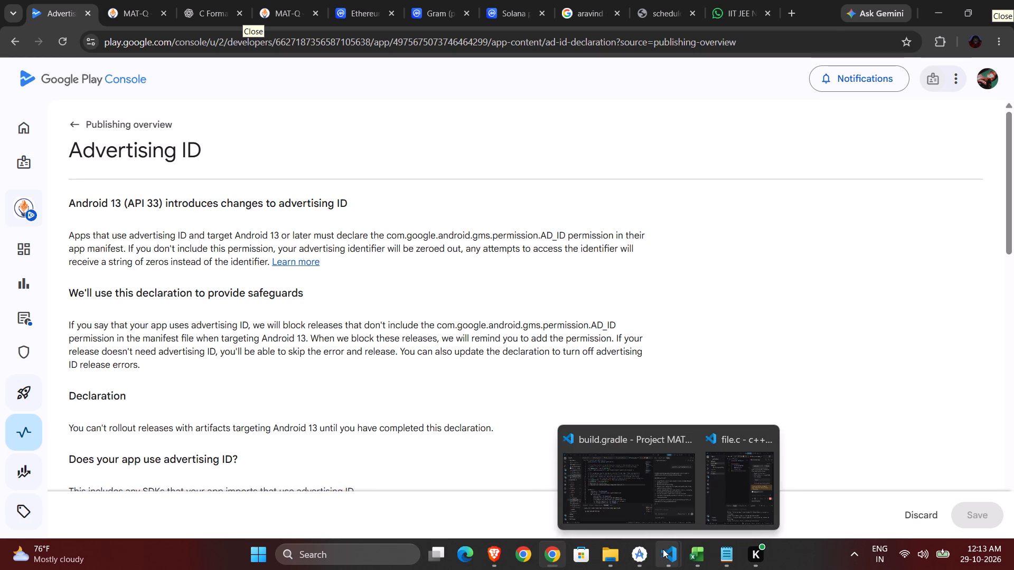
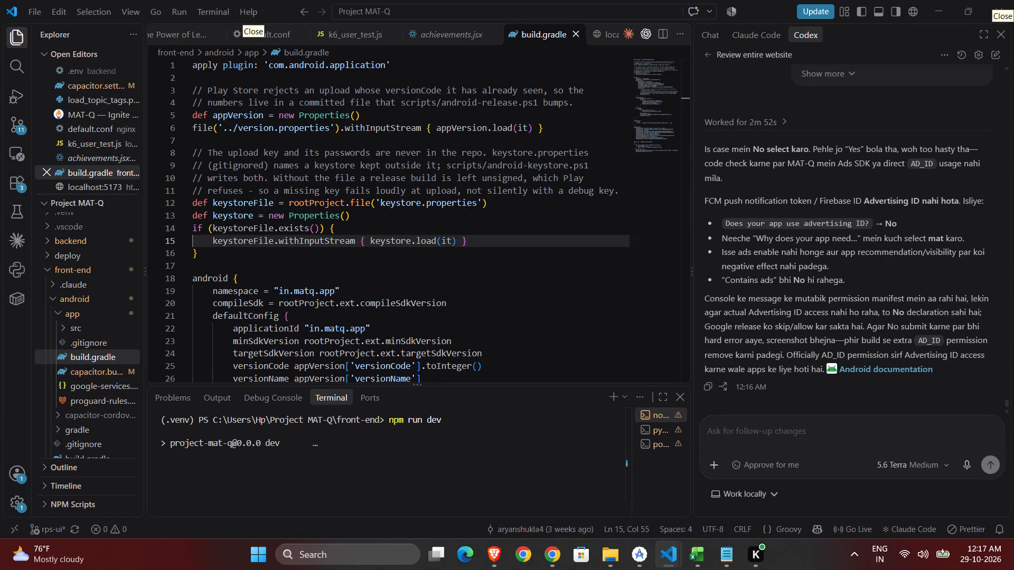
Switch to the Play Console in Chrome, answer No to whether the app uses advertising ID, and save the declaration.
click(556, 548)
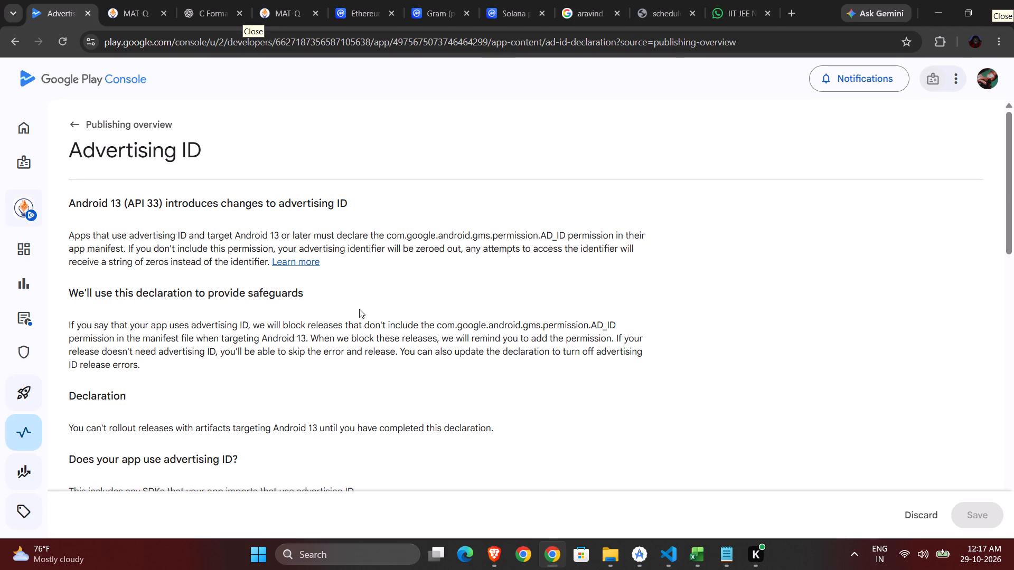
scroll(359, 309, down, 4)
scroll(359, 309, up, 3)
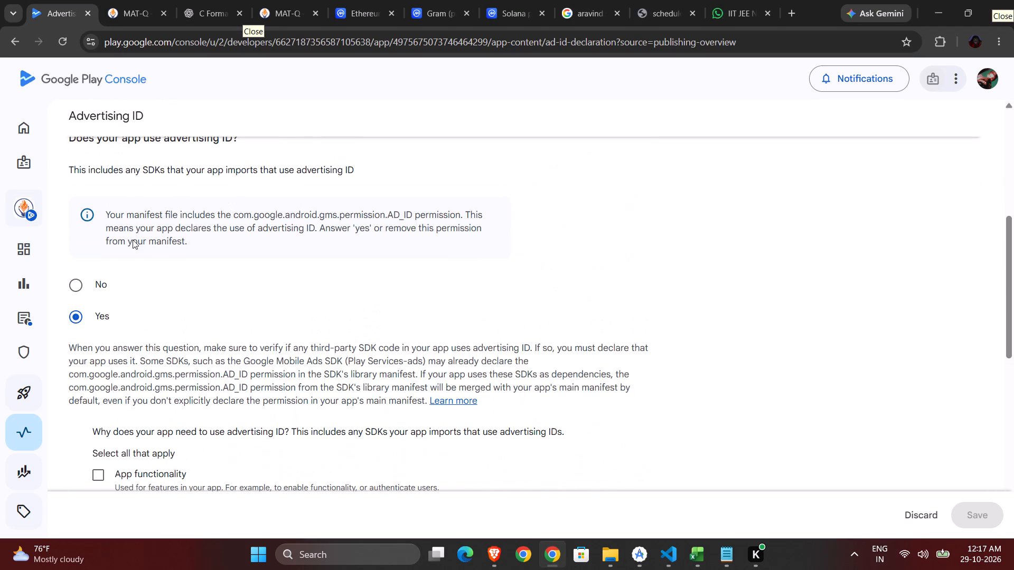
click(90, 288)
scroll(336, 322, down, 6)
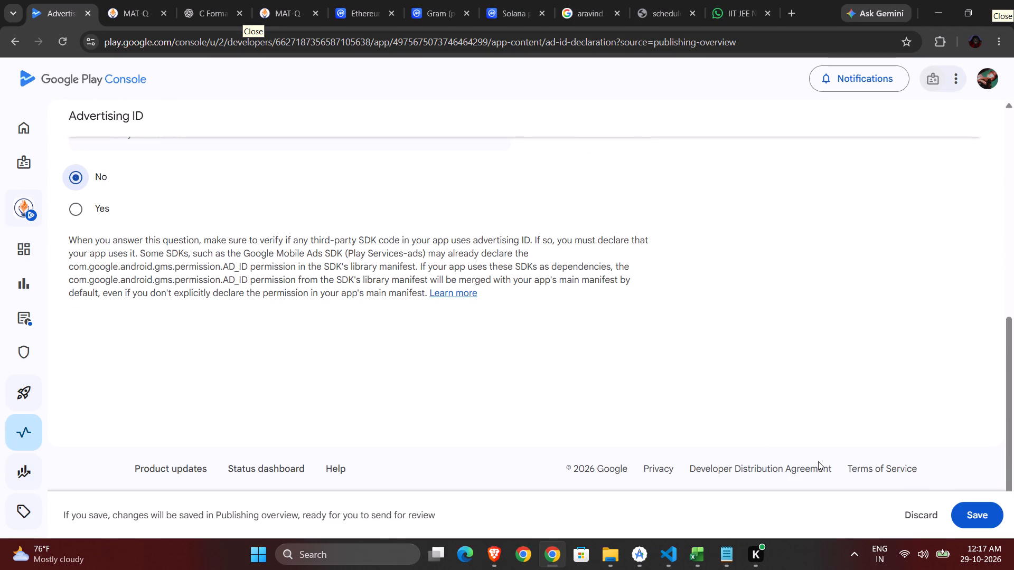
click(956, 512)
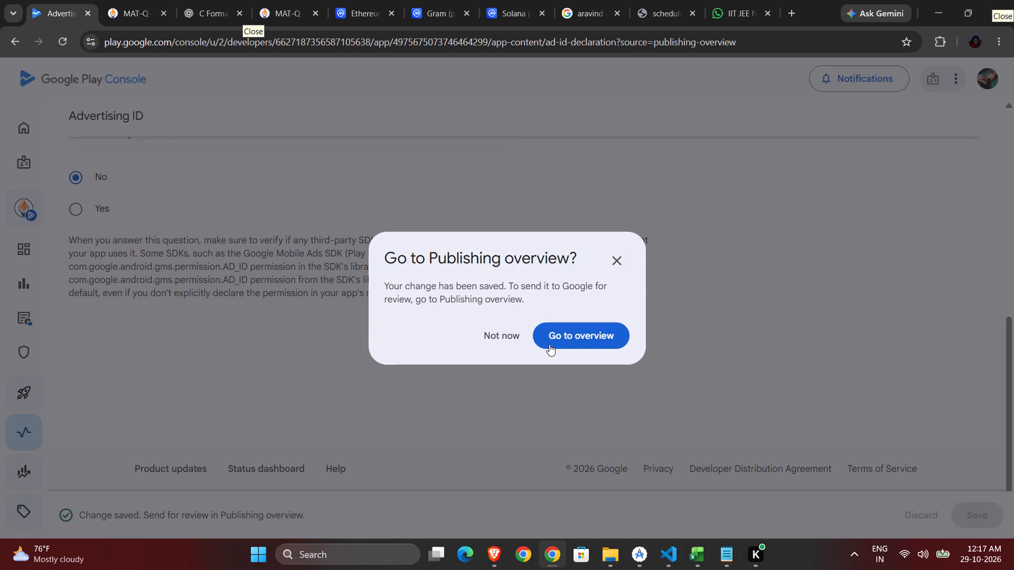
Go to the Publishing overview from the save confirmation and open the issue details for the unsubmitted changes.
click(549, 344)
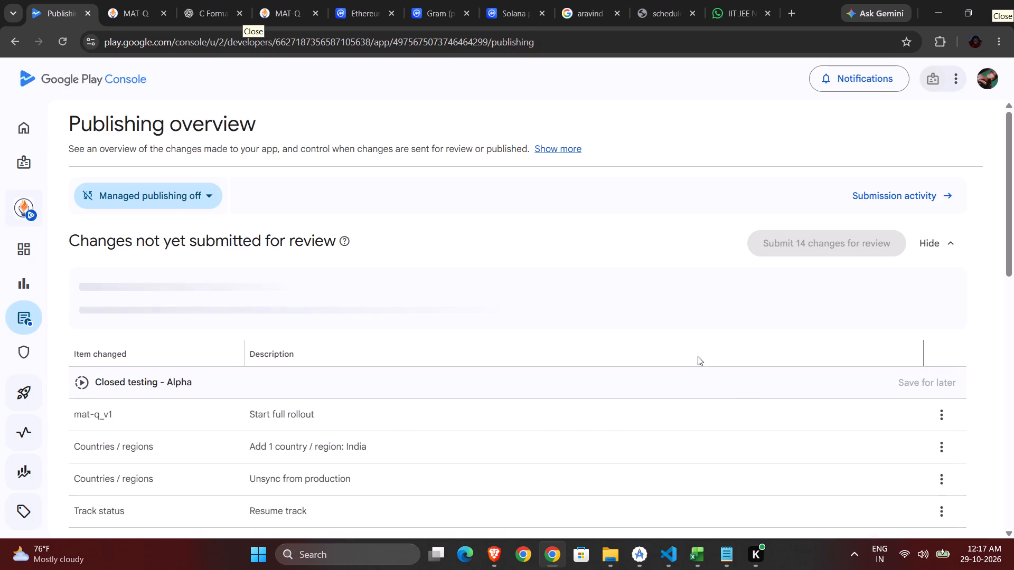
scroll(746, 418, down, 5)
scroll(661, 284, down, 4)
scroll(661, 284, up, 2)
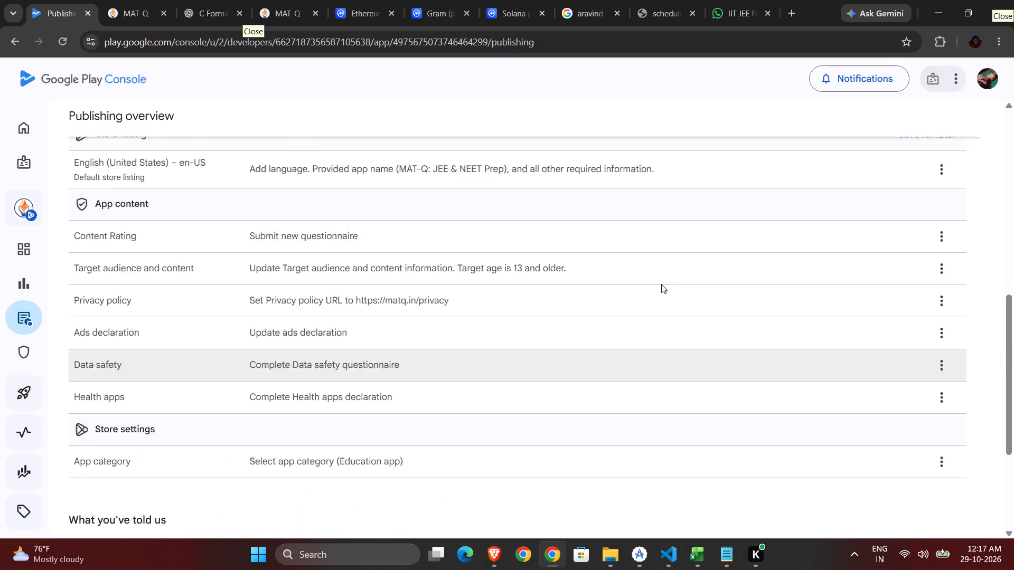
click(938, 297)
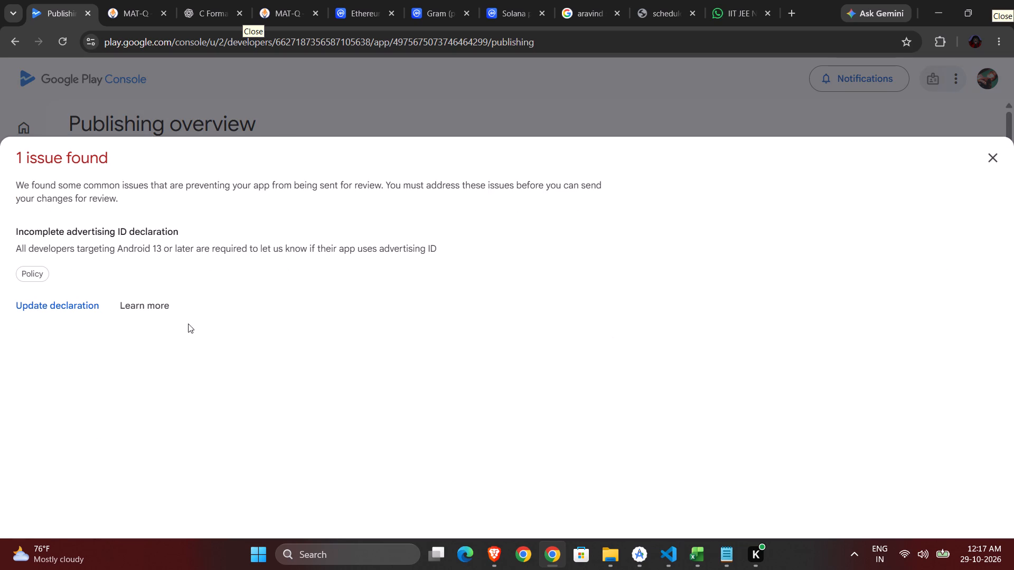
Reopen the advertising ID declaration from the issue and review its saved answer, manifest notice and third-party SDK guidance.
click(87, 317)
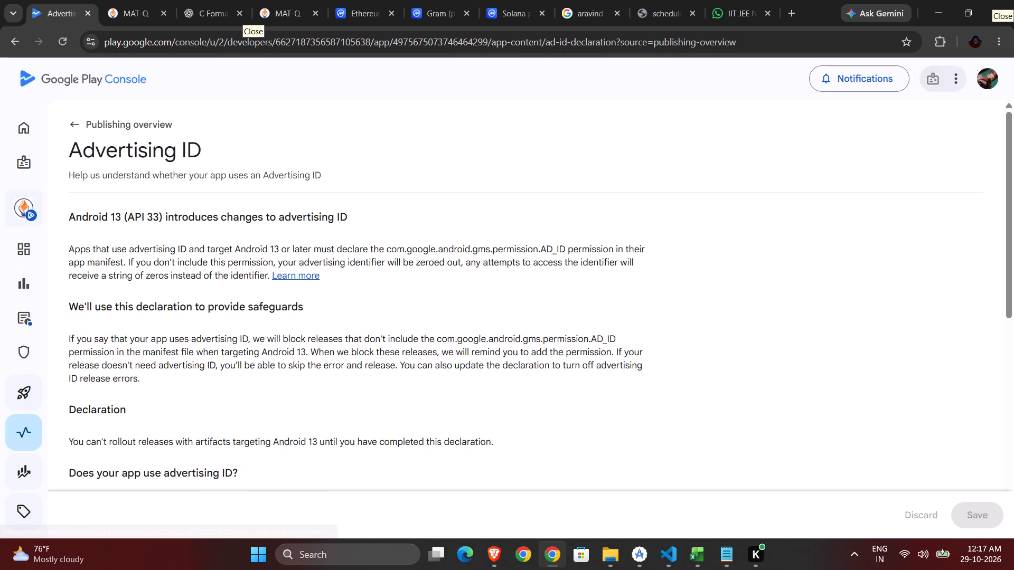
scroll(267, 363, down, 7)
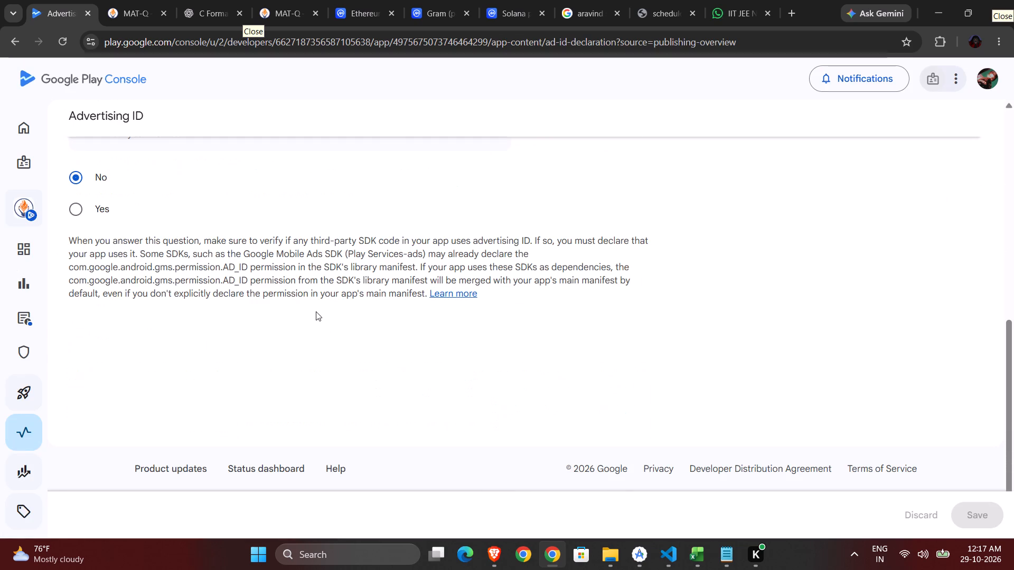
drag(505, 312, 64, 258)
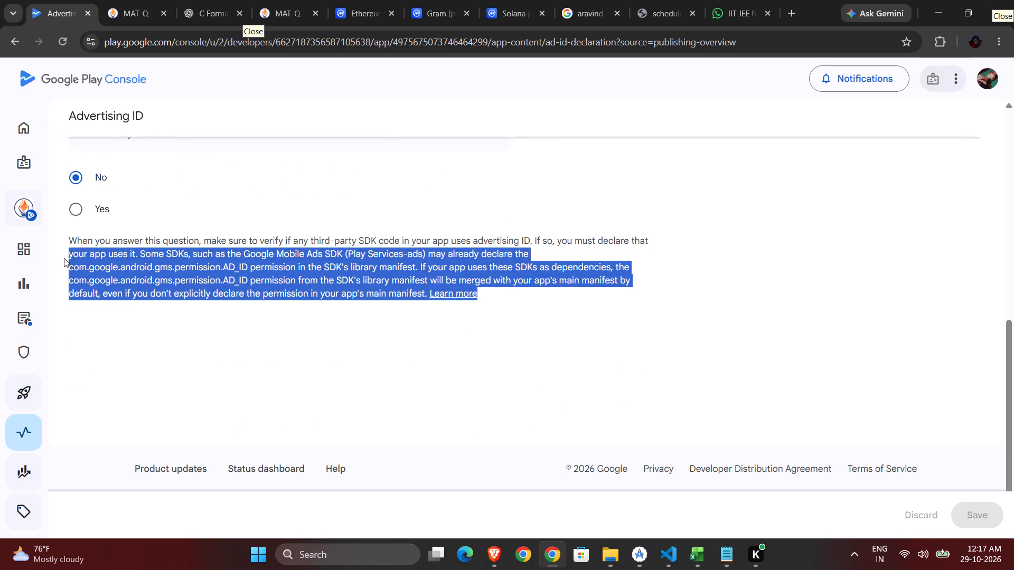
drag(64, 258, 58, 242)
drag(136, 251, 333, 38)
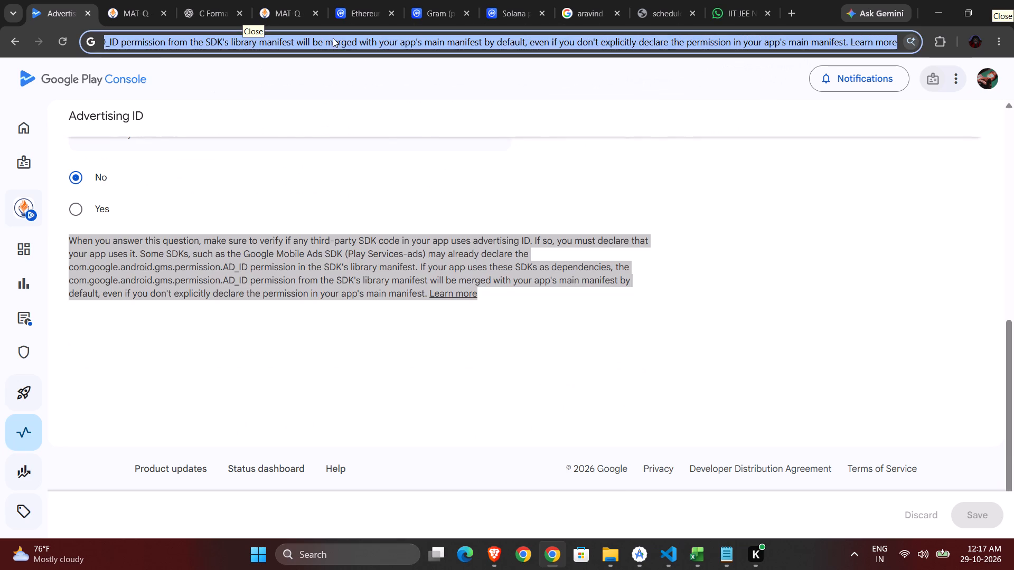
click(453, 165)
scroll(514, 211, up, 2)
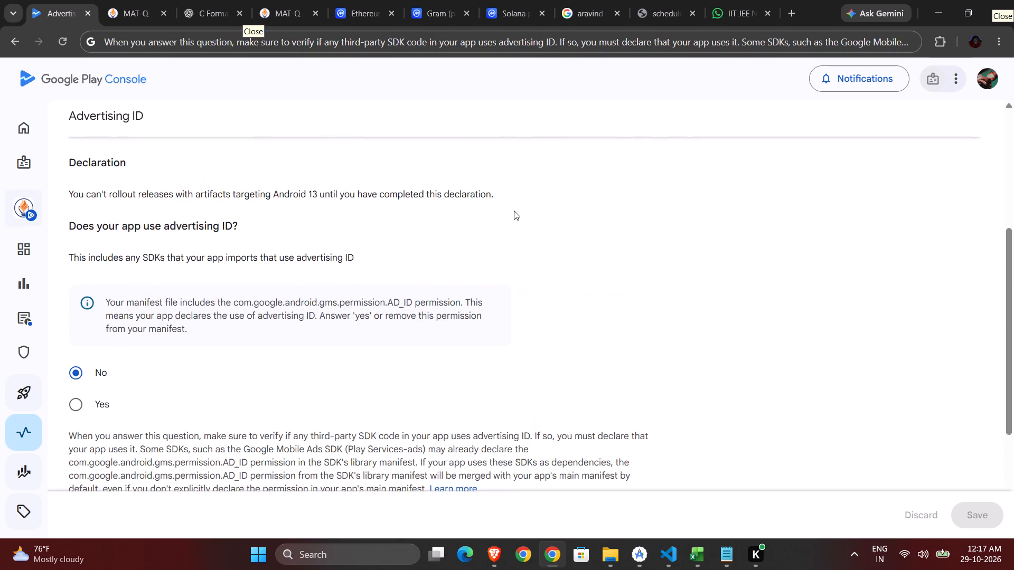
scroll(514, 211, down, 3)
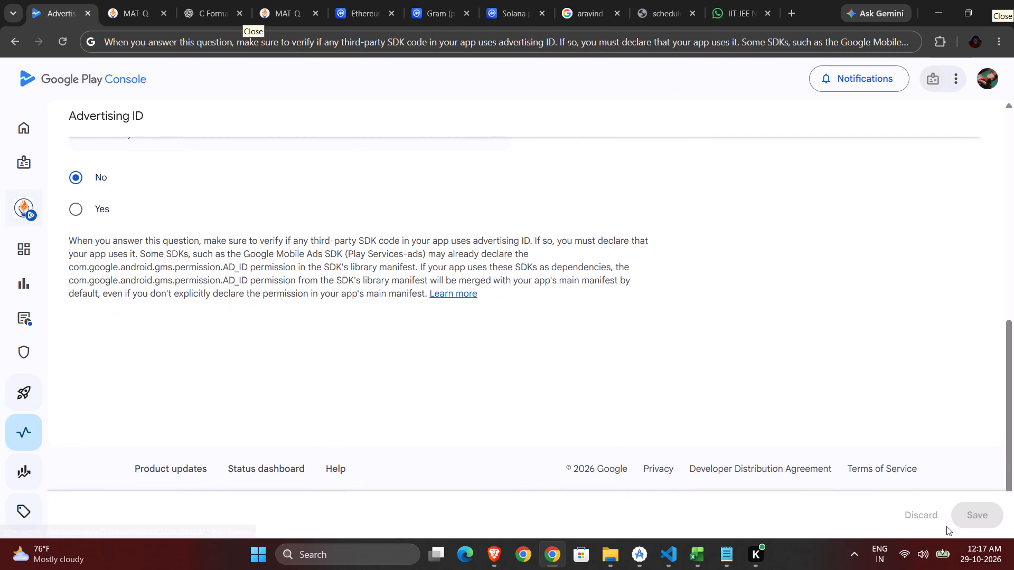
scroll(728, 321, up, 7)
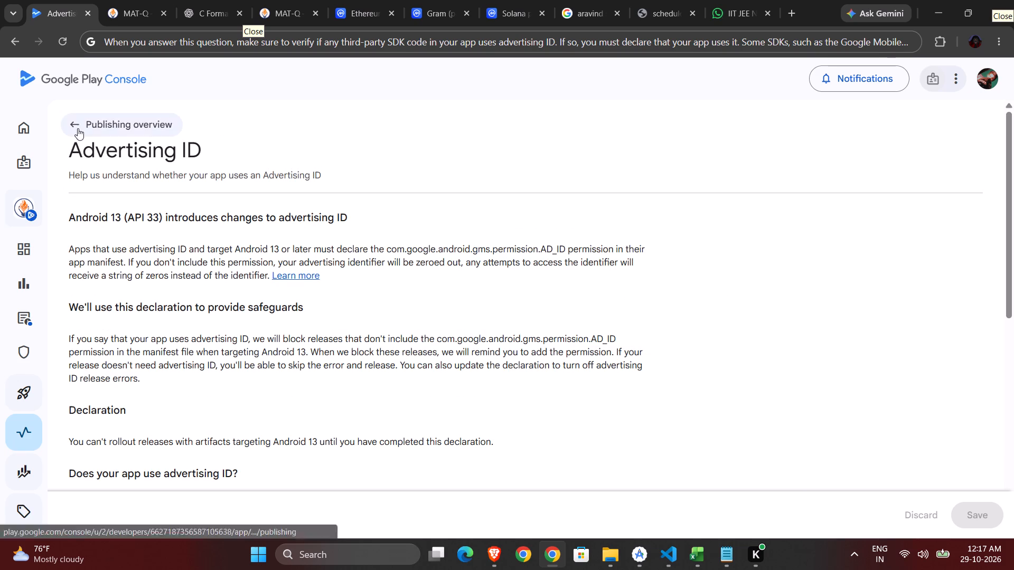
Return to the Publishing overview and examine the changes not yet submitted and the "What you've told us" items.
click(78, 128)
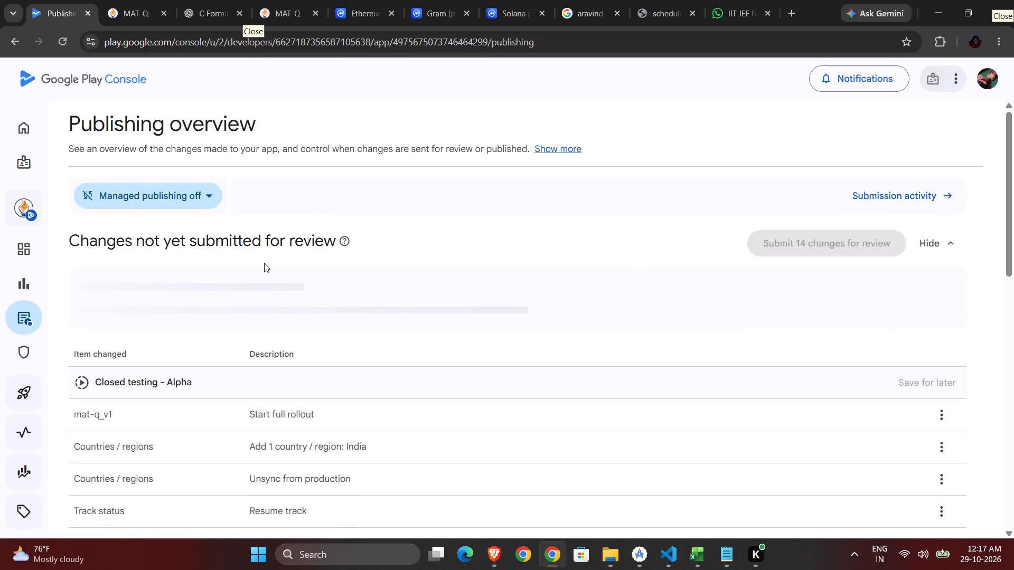
scroll(264, 263, down, 2)
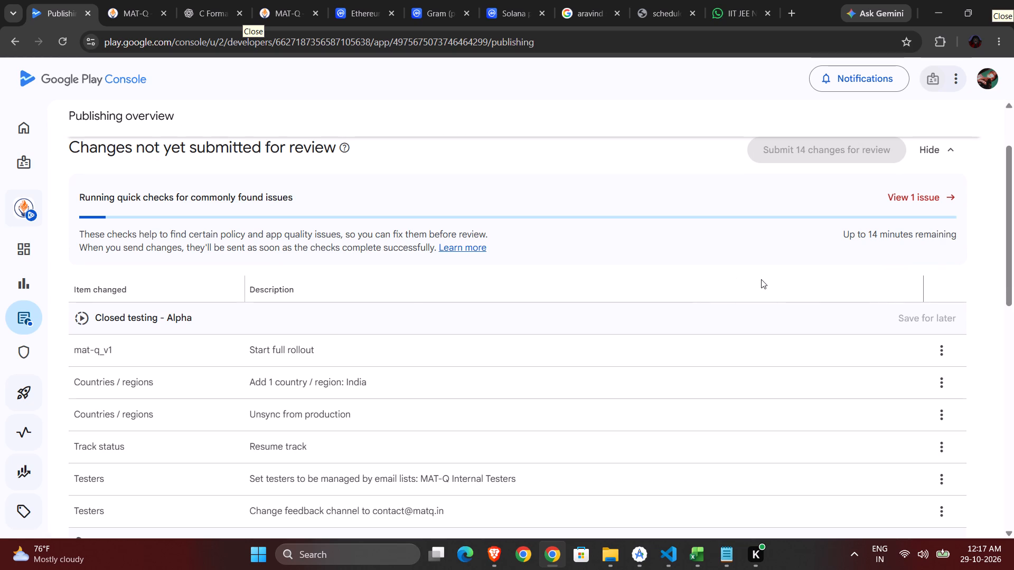
scroll(891, 369, down, 8)
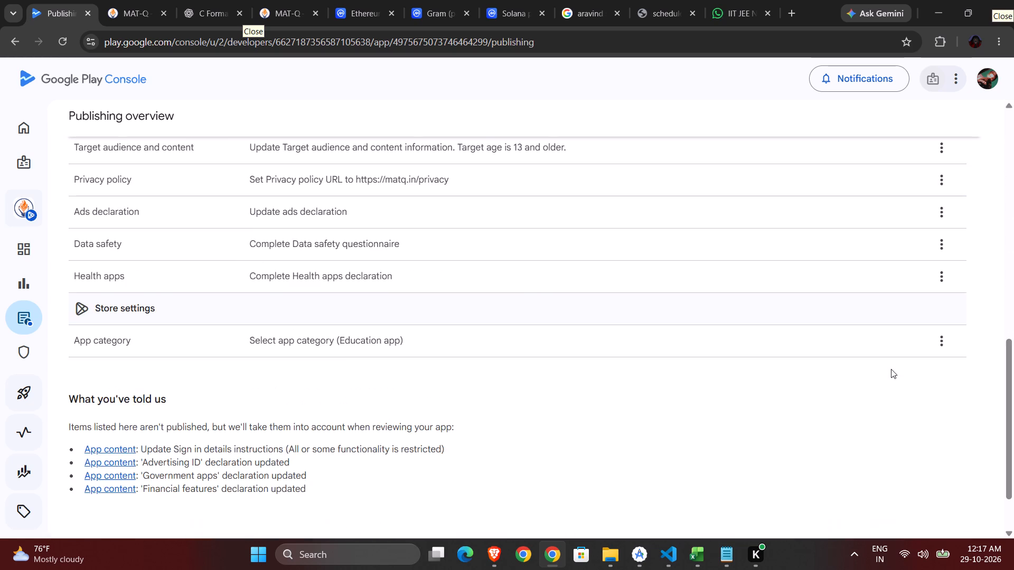
scroll(891, 369, down, 2)
scroll(891, 369, up, 8)
scroll(846, 463, down, 5)
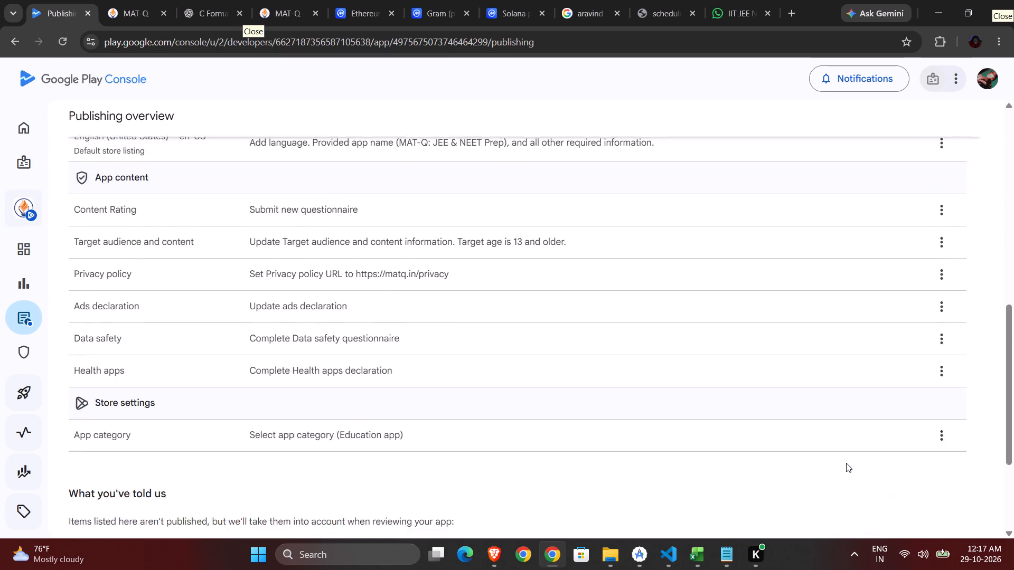
scroll(797, 336, down, 2)
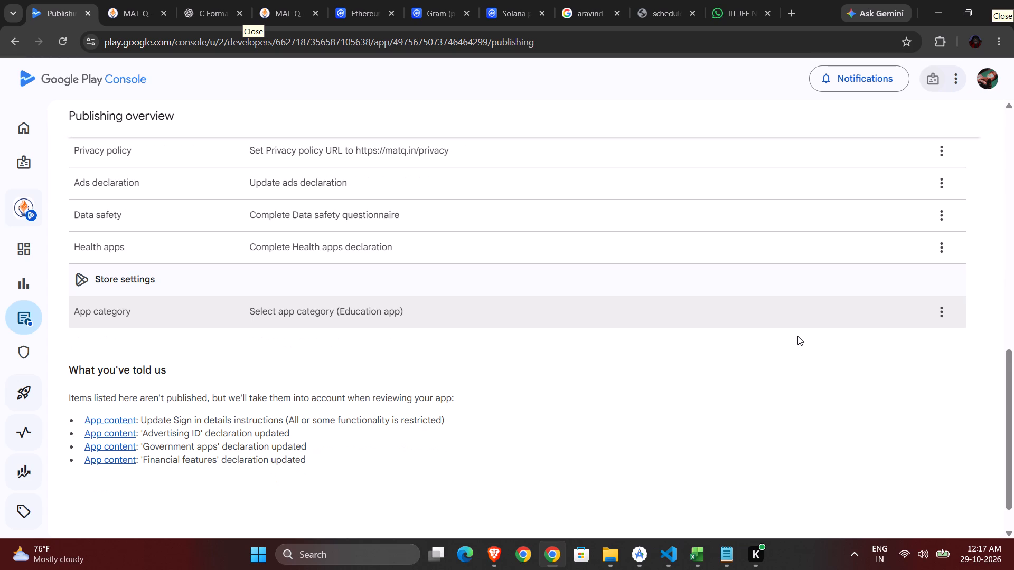
scroll(636, 338, up, 4)
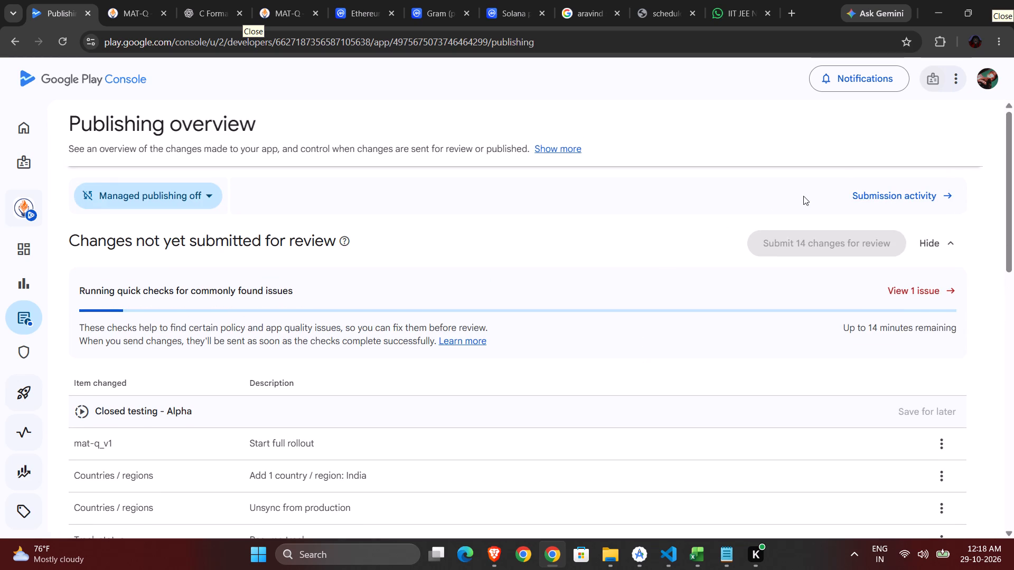
View the managed publishing options and close them without choosing one.
click(199, 195)
click(199, 195)
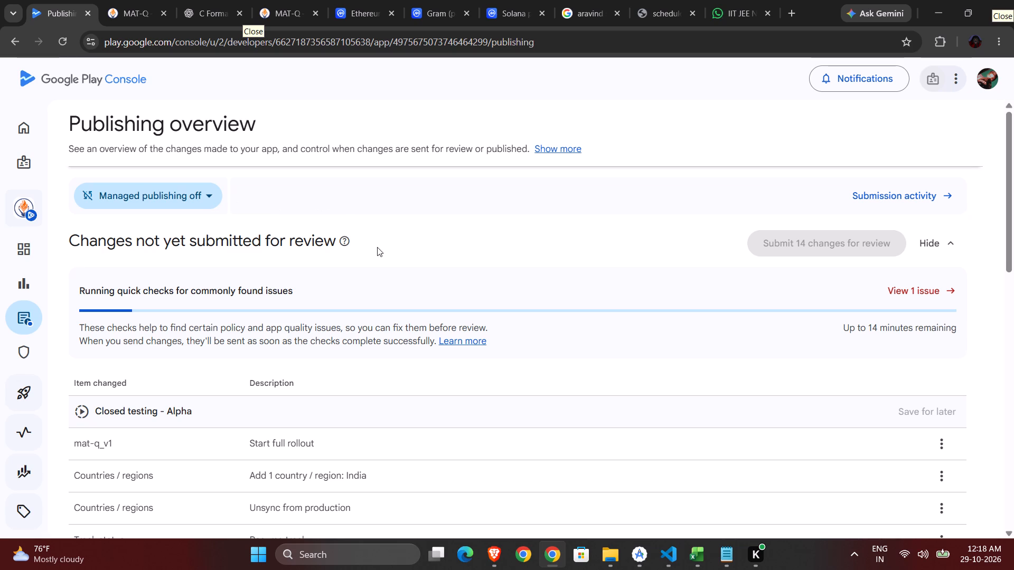
click(150, 188)
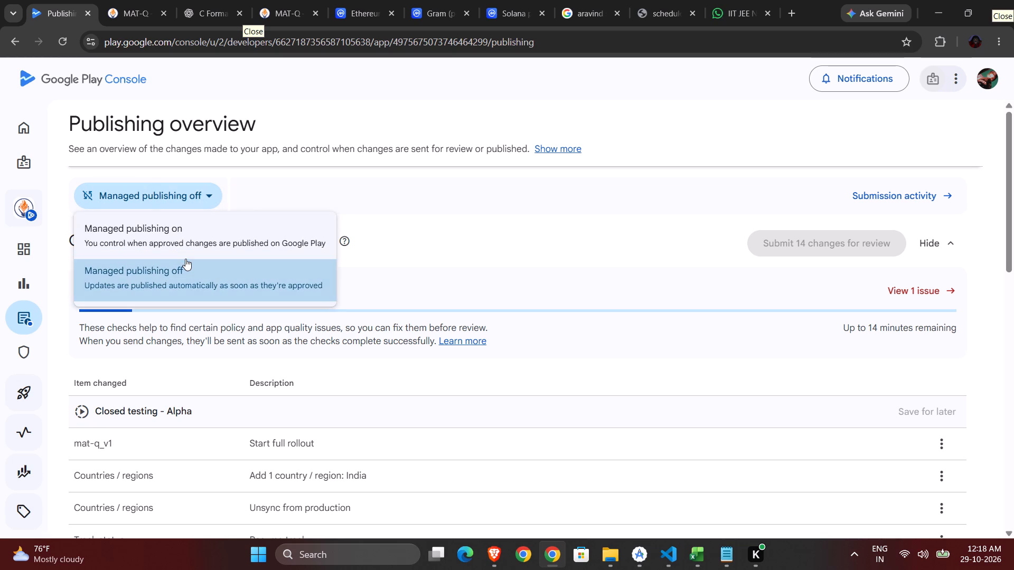
click(474, 264)
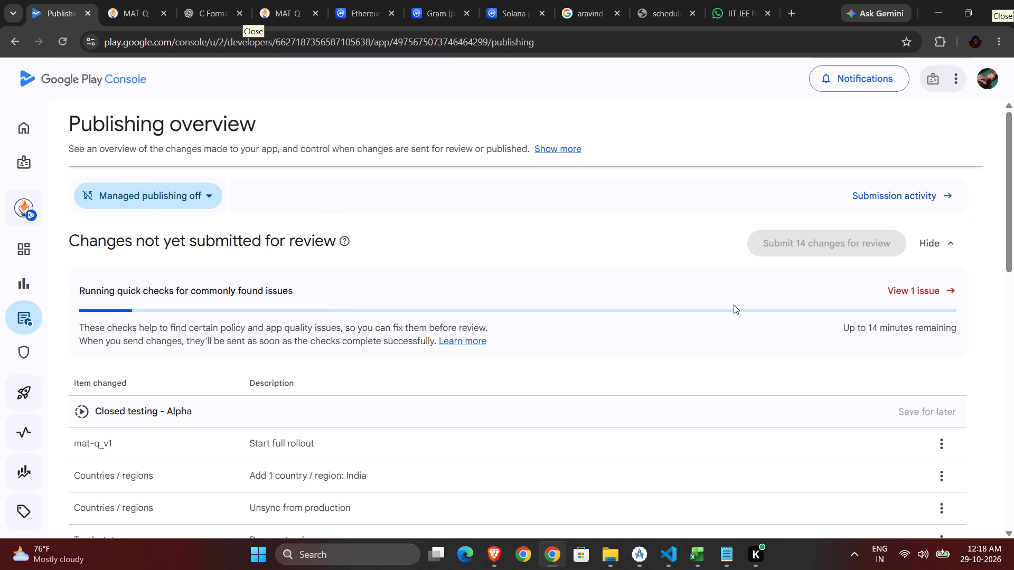
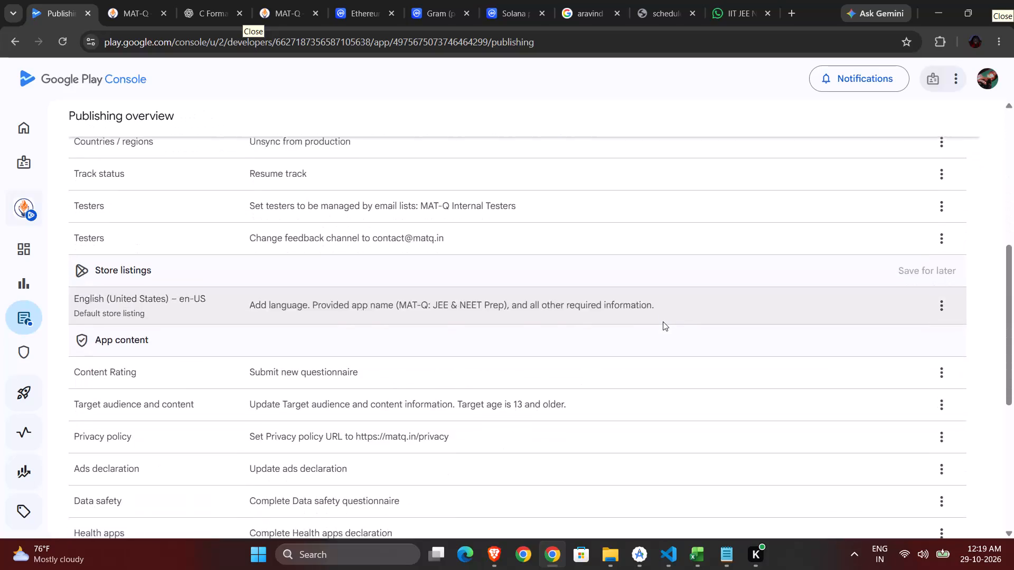
Review the pending App content and Store settings changes and the "What you've told us" items in the Publishing overview.
scroll(663, 321, down, 2)
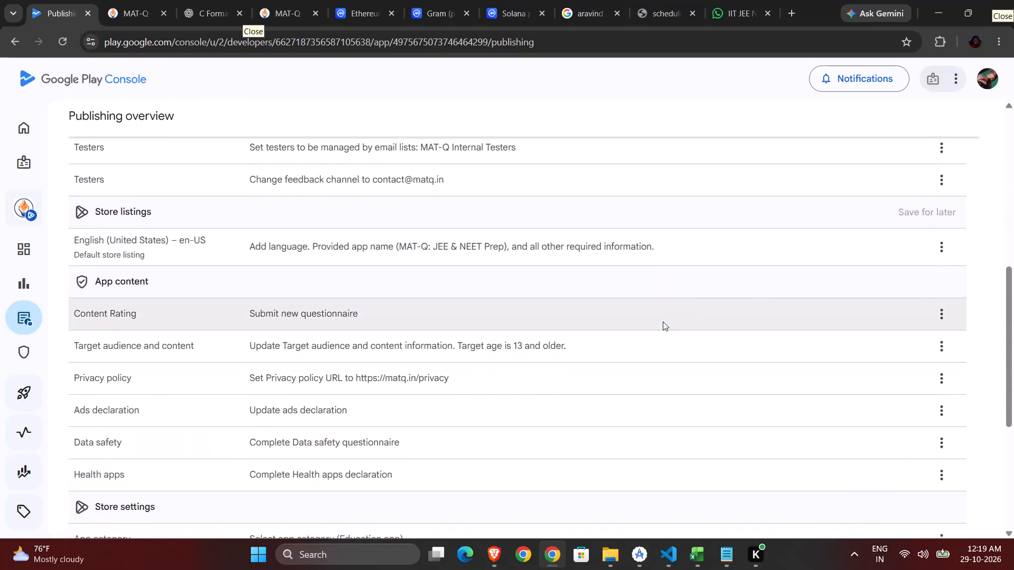
scroll(663, 321, down, 4)
click(670, 243)
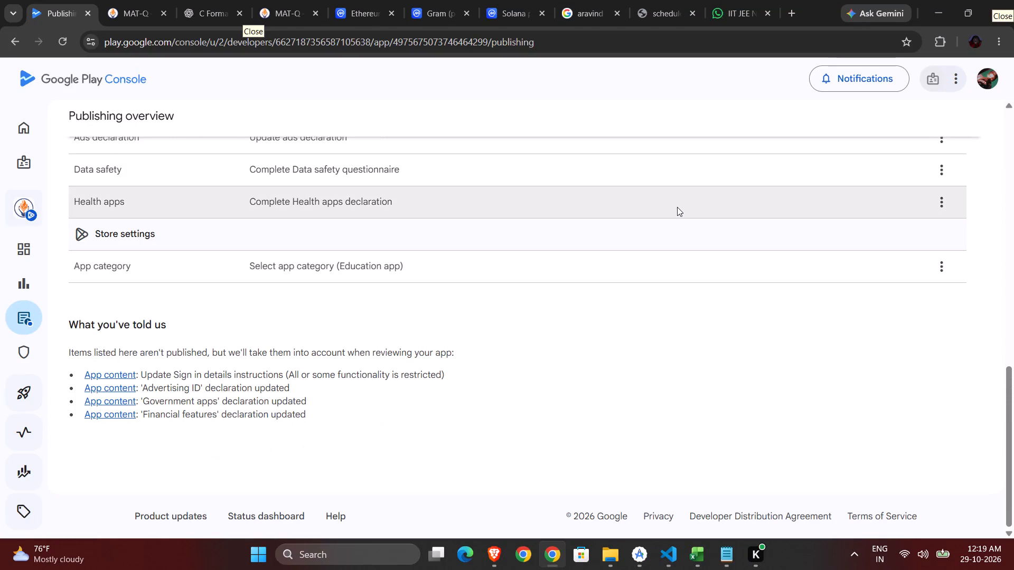
click(677, 207)
click(678, 259)
scroll(678, 259, up, 1)
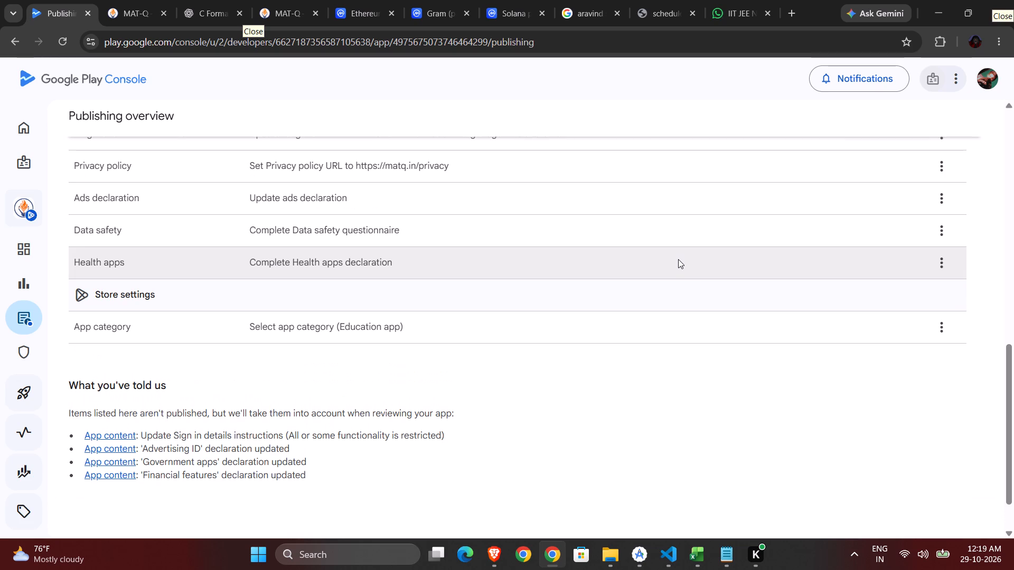
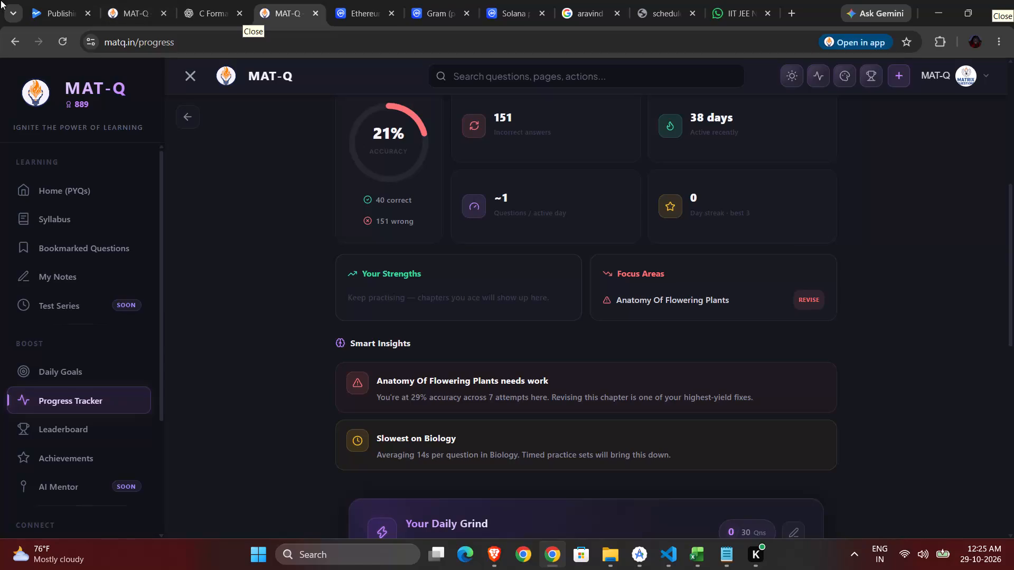
Examine the Advertising ID declaration behind the issue blocking review in Google Play Console, and return to the Publishing overview.
click(42, 0)
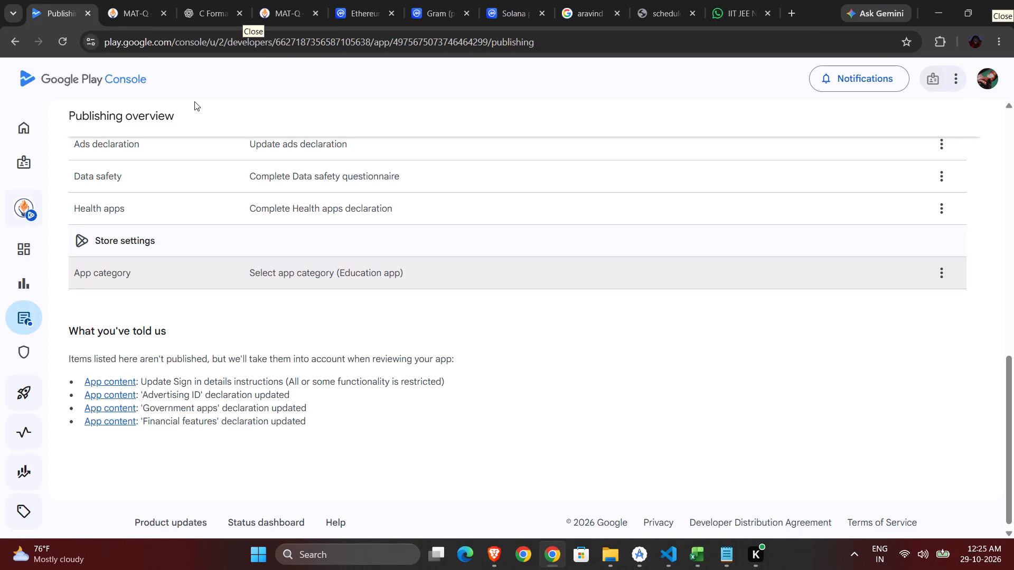
scroll(219, 226, up, 3)
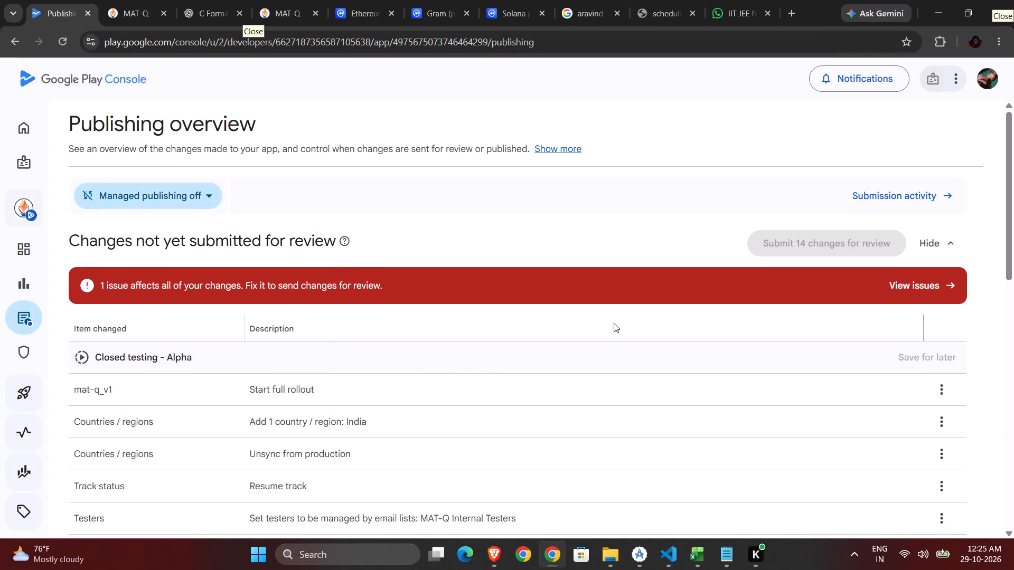
scroll(761, 314, up, 3)
click(925, 282)
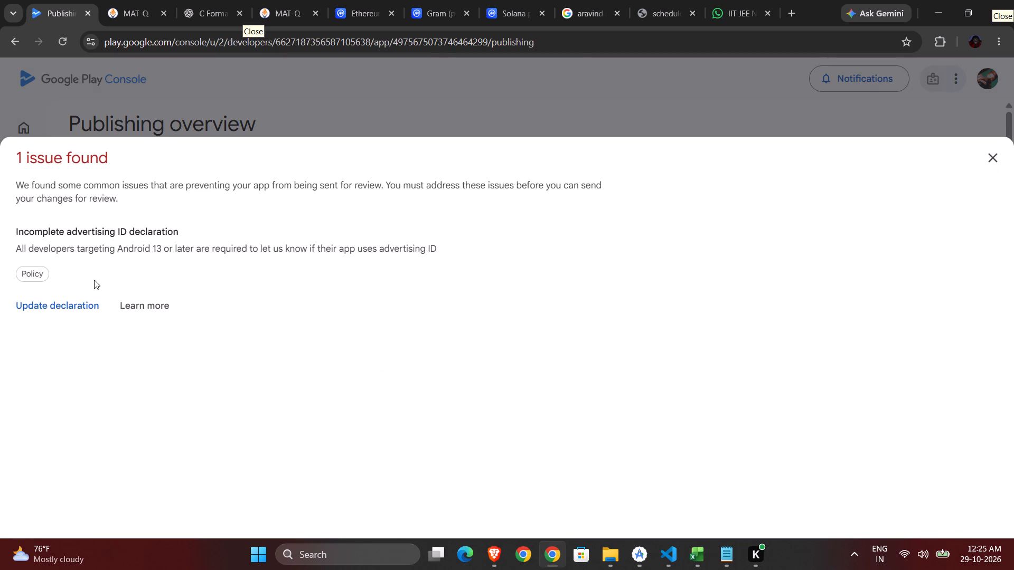
click(51, 303)
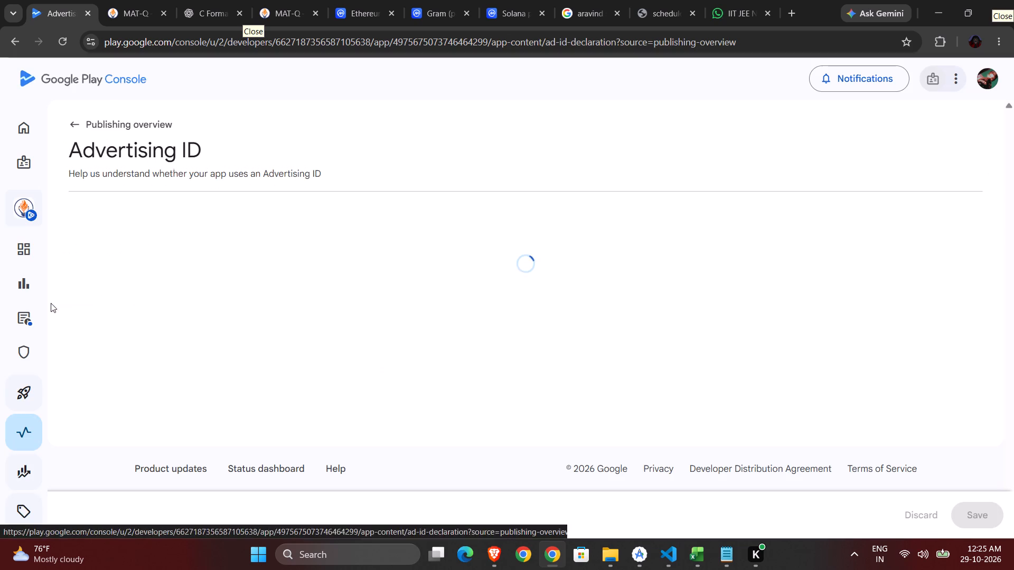
scroll(252, 363, down, 10)
scroll(252, 363, up, 7)
scroll(226, 318, down, 4)
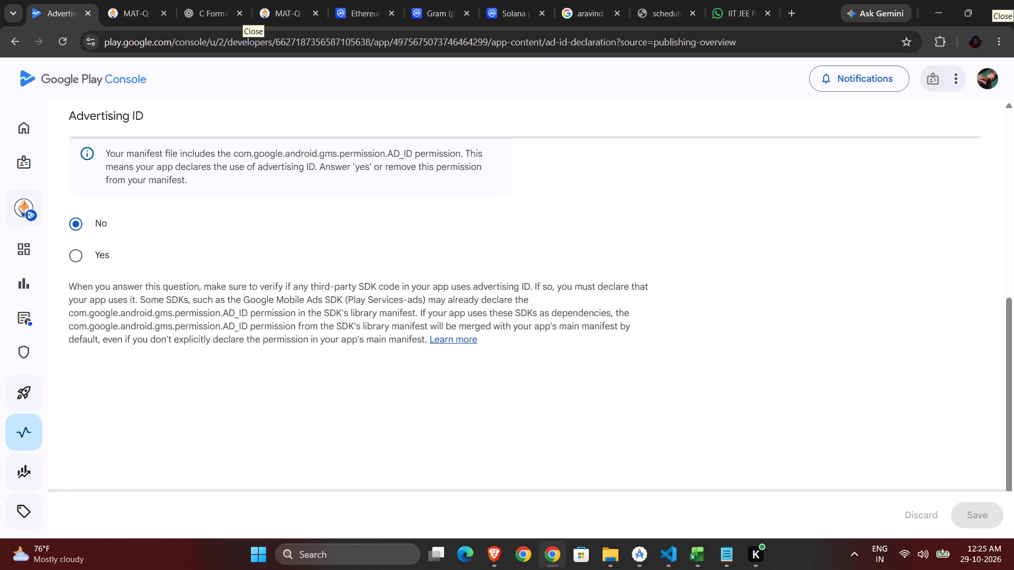
scroll(226, 318, up, 5)
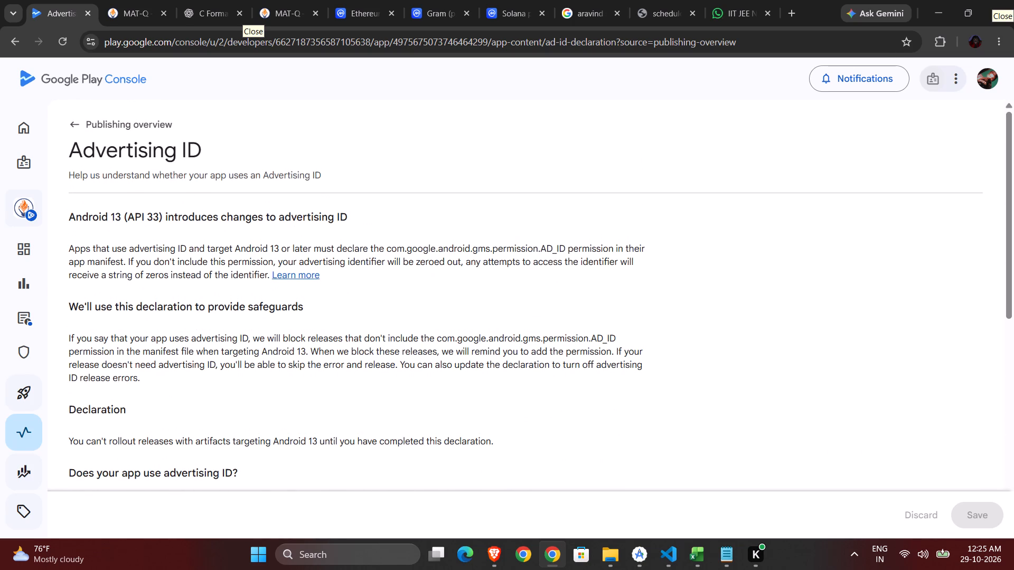
click(72, 130)
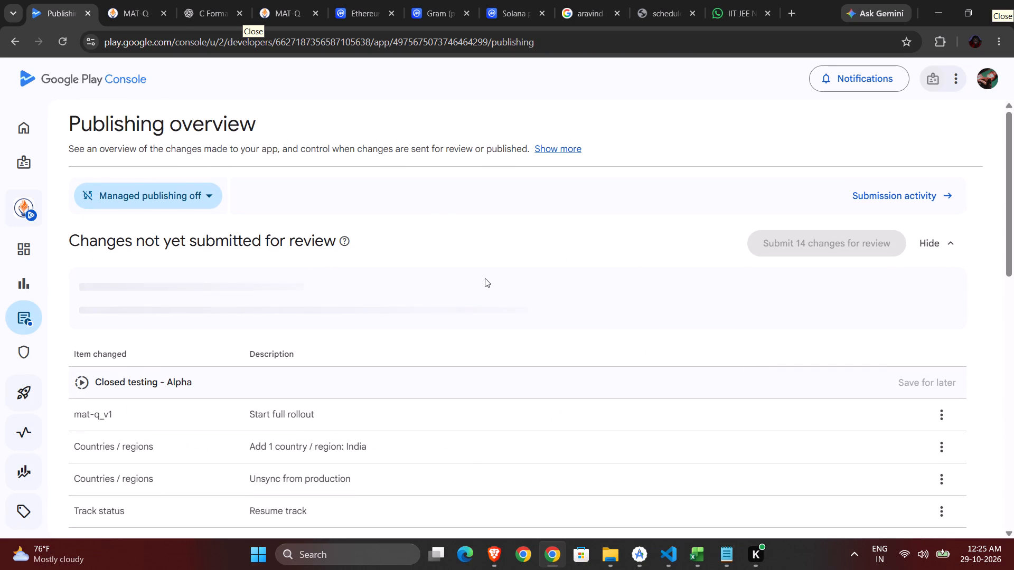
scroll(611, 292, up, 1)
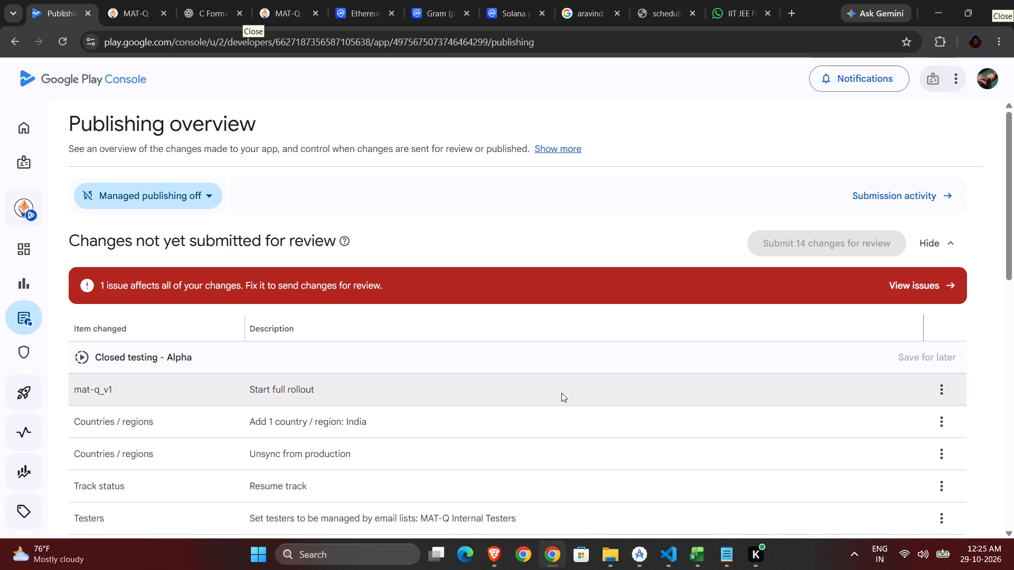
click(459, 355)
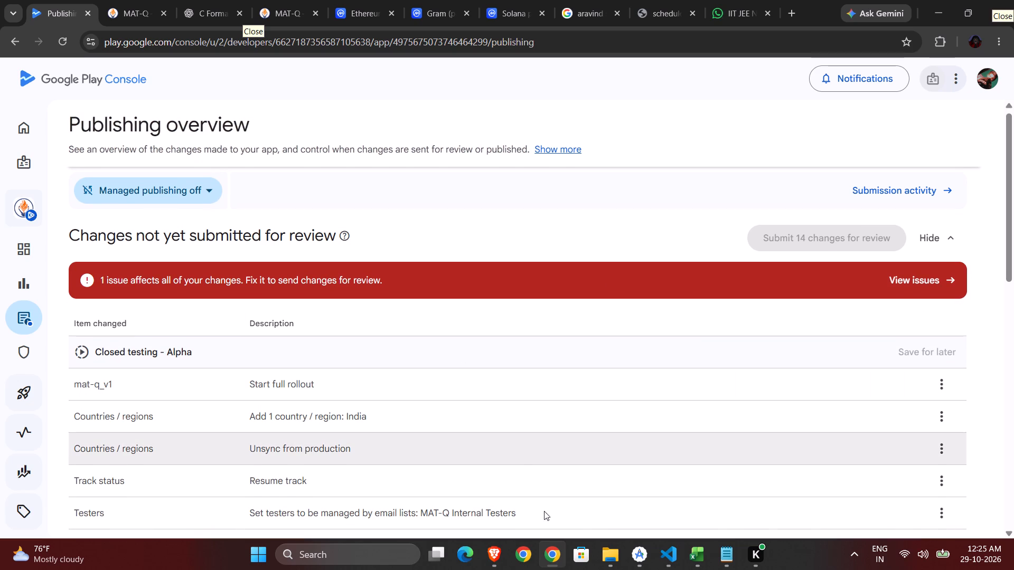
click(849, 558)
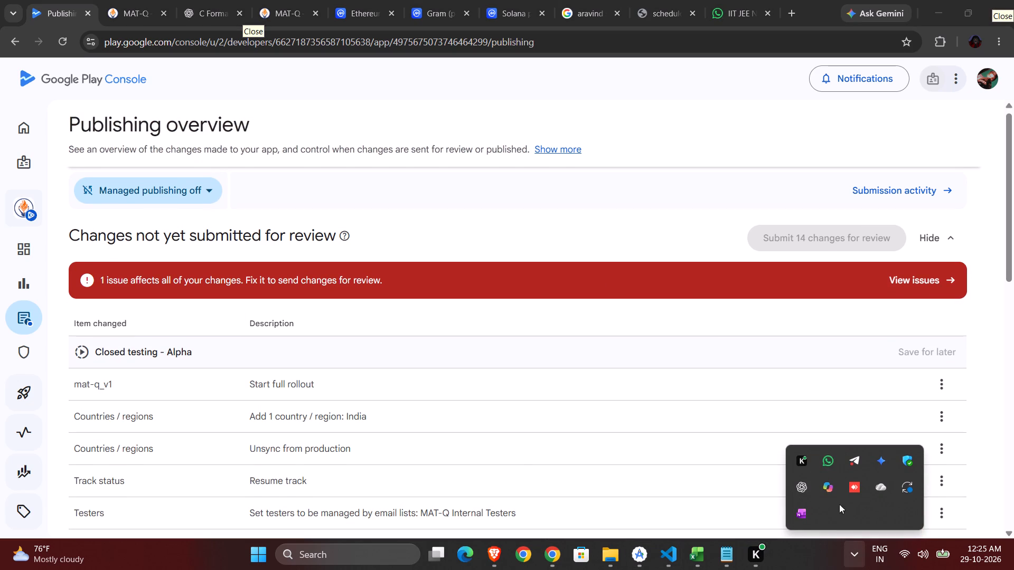
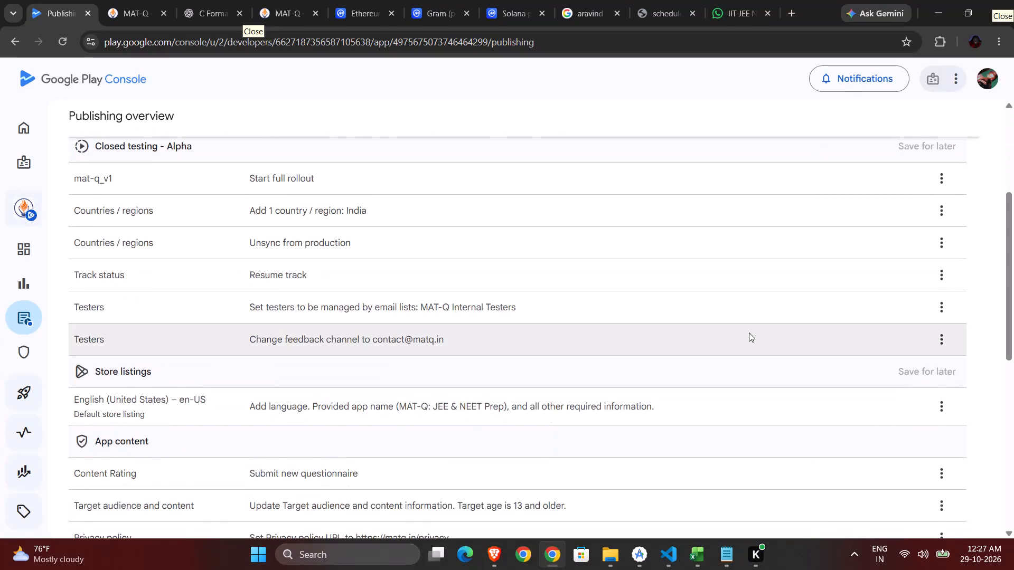
Review the pending changes not yet submitted for review and the declarations listed under What you've told us.
scroll(749, 332, down, 9)
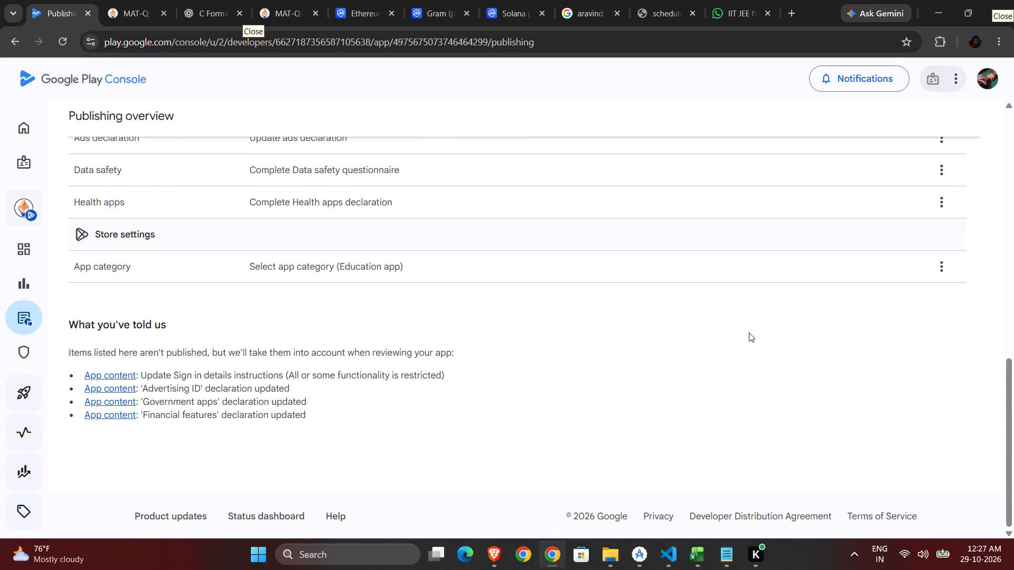
scroll(749, 332, up, 2)
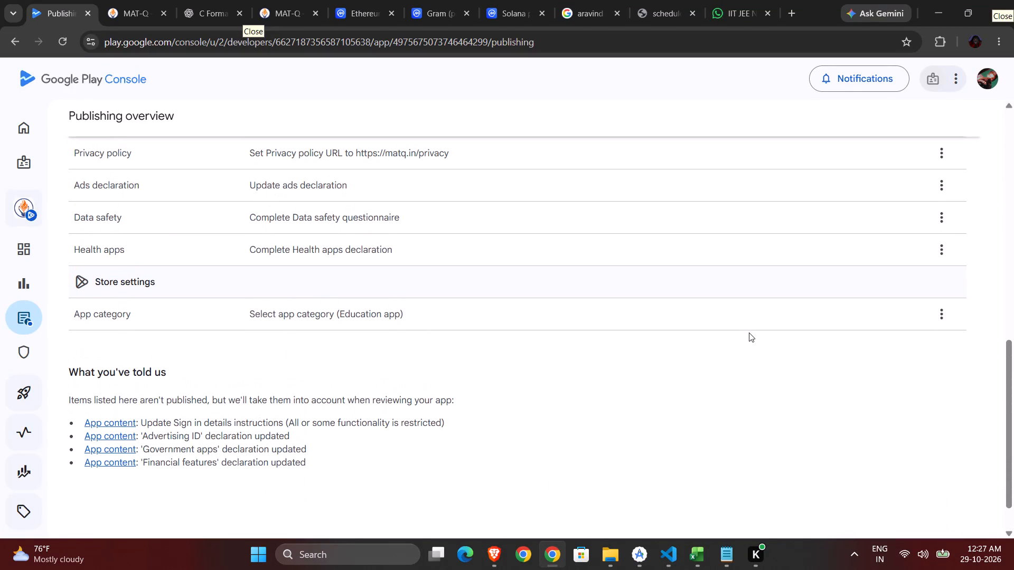
scroll(749, 332, up, 4)
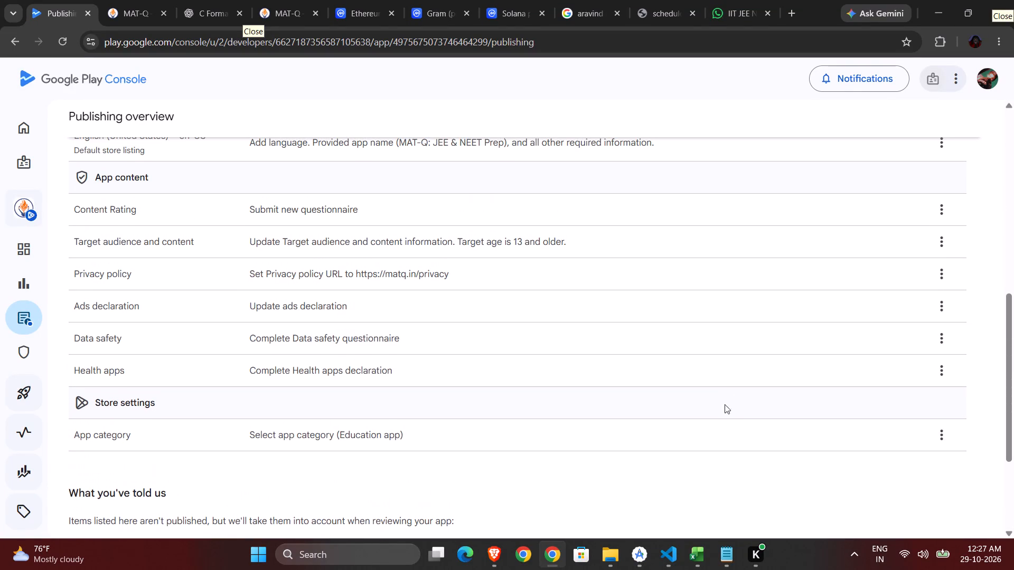
click(750, 437)
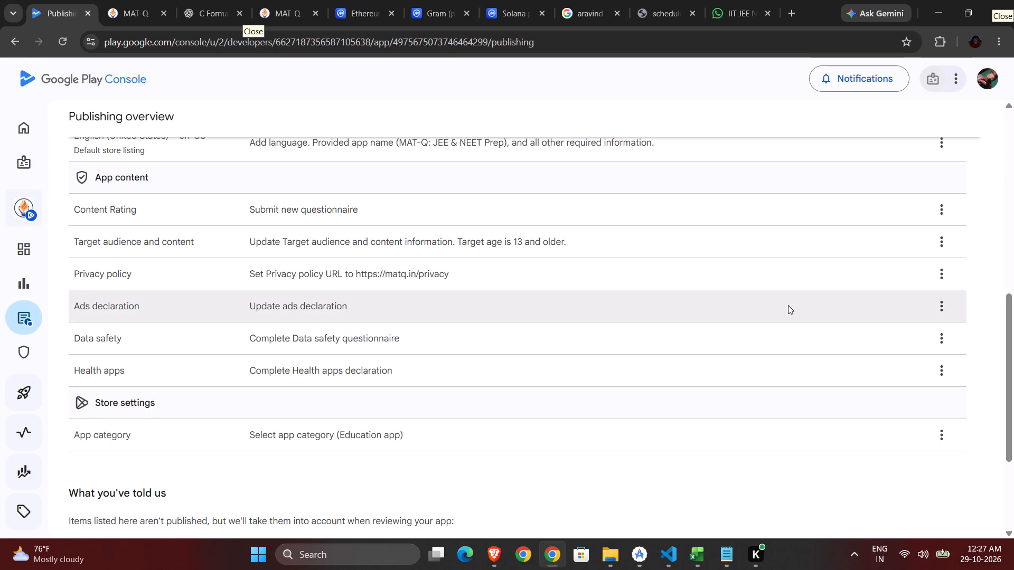
scroll(788, 305, up, 8)
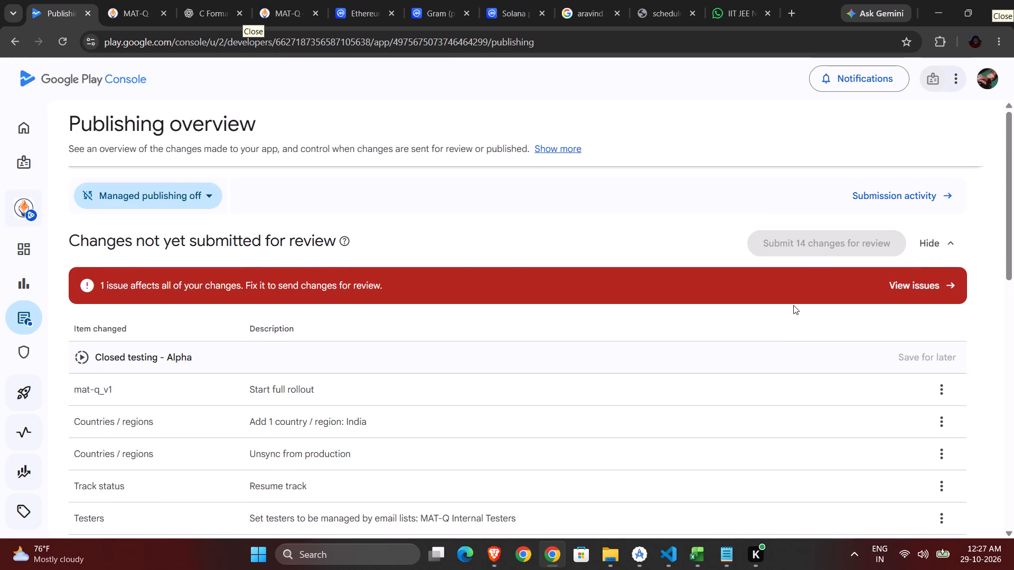
View the mat-q_v1 full rollout change under Closed testing - Alpha and examine its release summary, delivery and app bundle details.
click(937, 394)
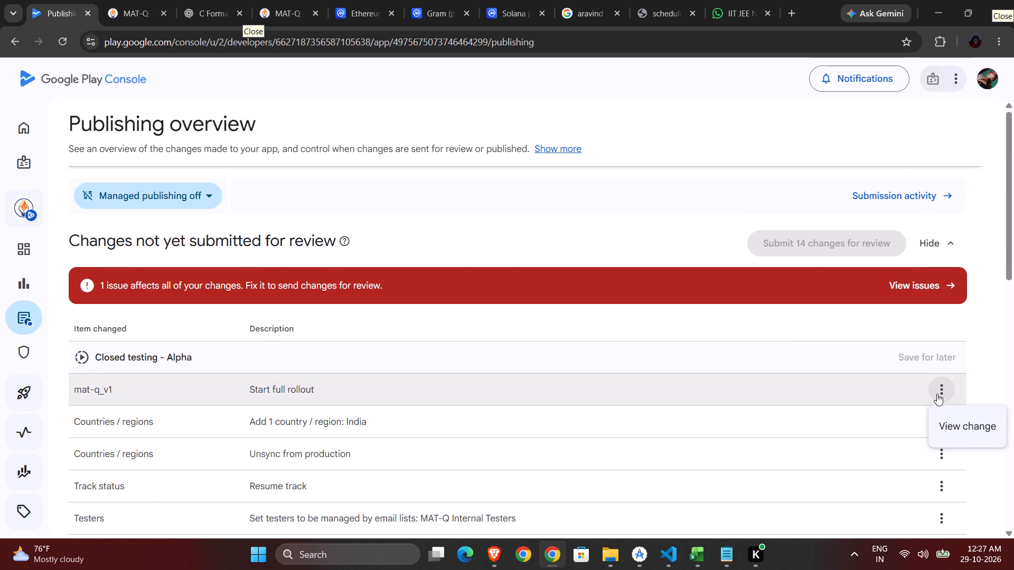
click(955, 417)
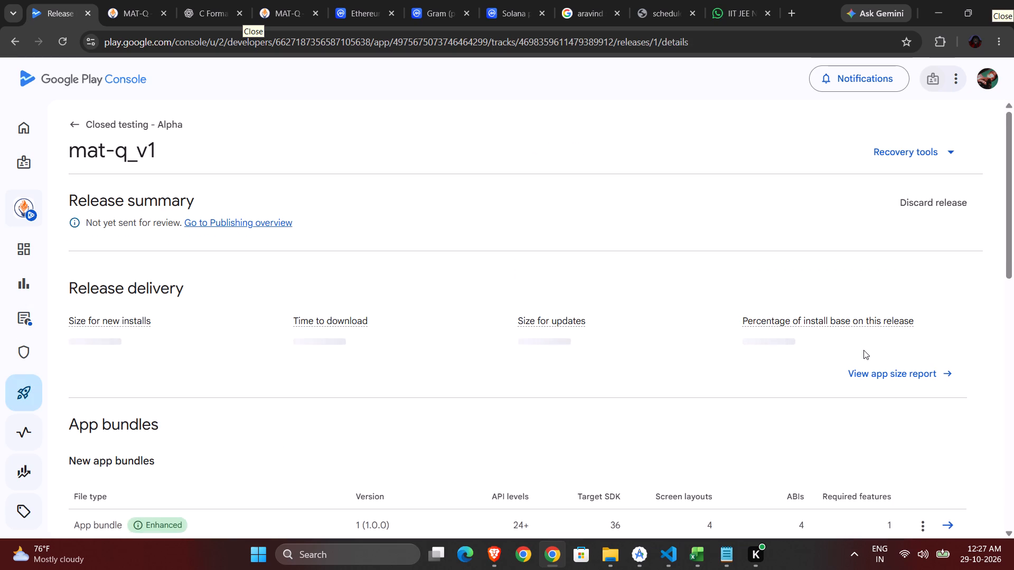
scroll(863, 350, down, 4)
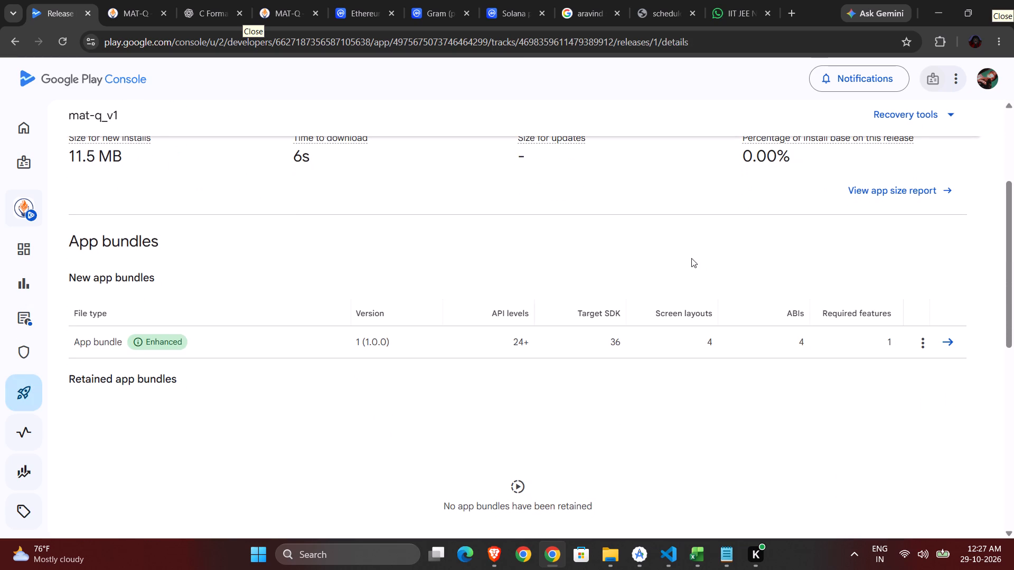
scroll(691, 258, up, 3)
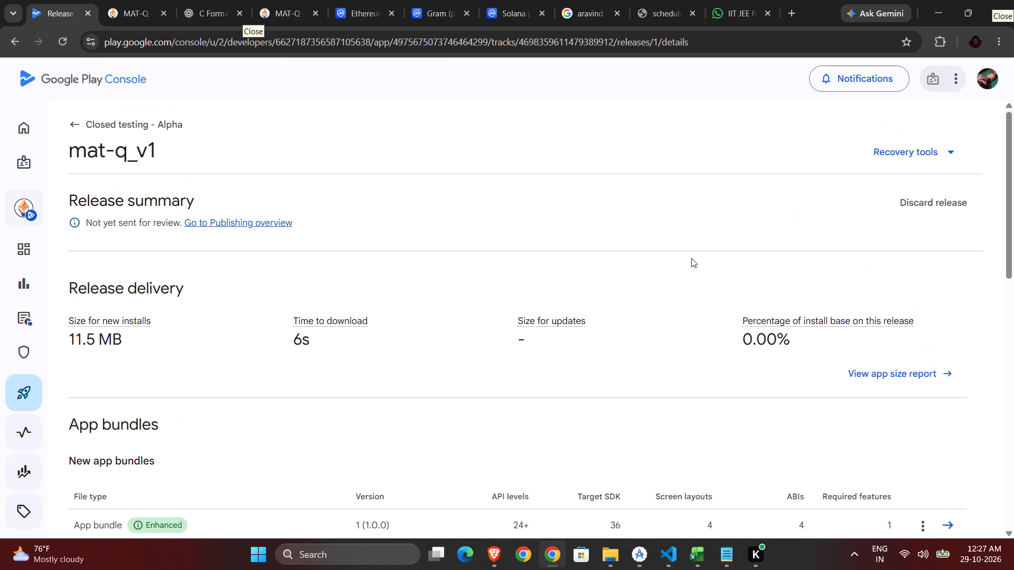
Return from the mat-q_v1 release details to the Publishing overview.
scroll(574, 306, right, 9)
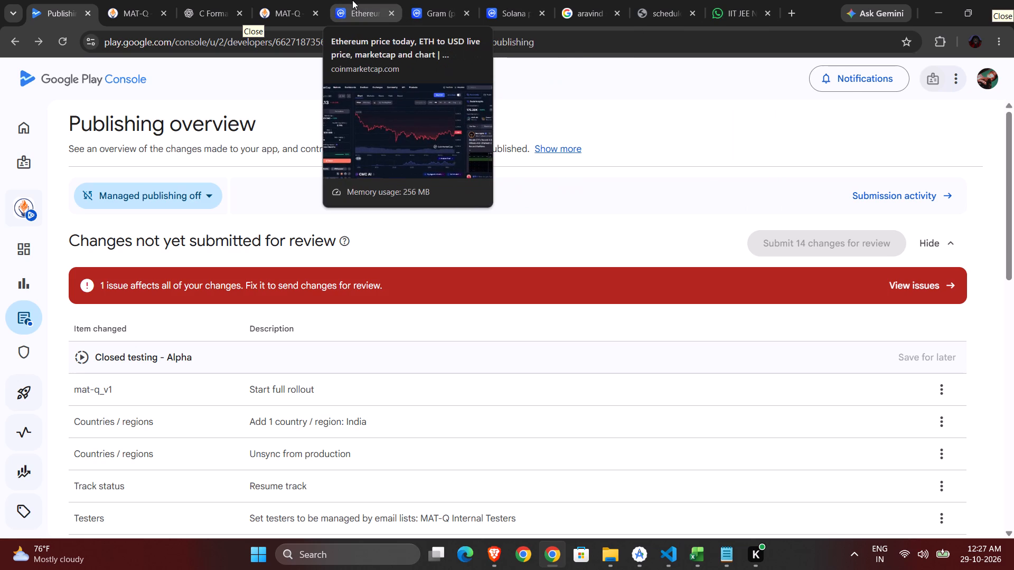
Switch to the open CoinMarketCap page for Ethereum to view its price chart.
click(352, 0)
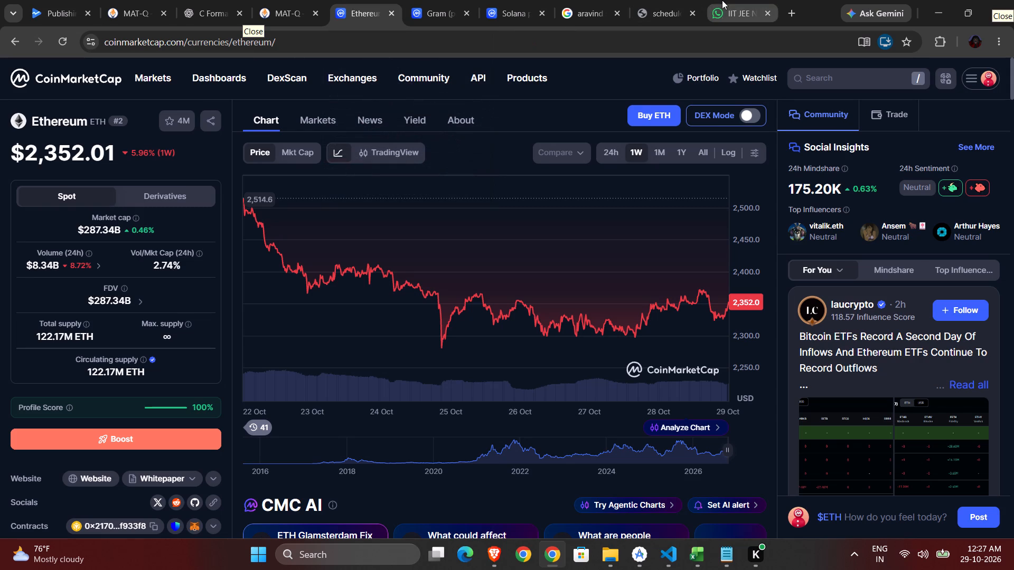